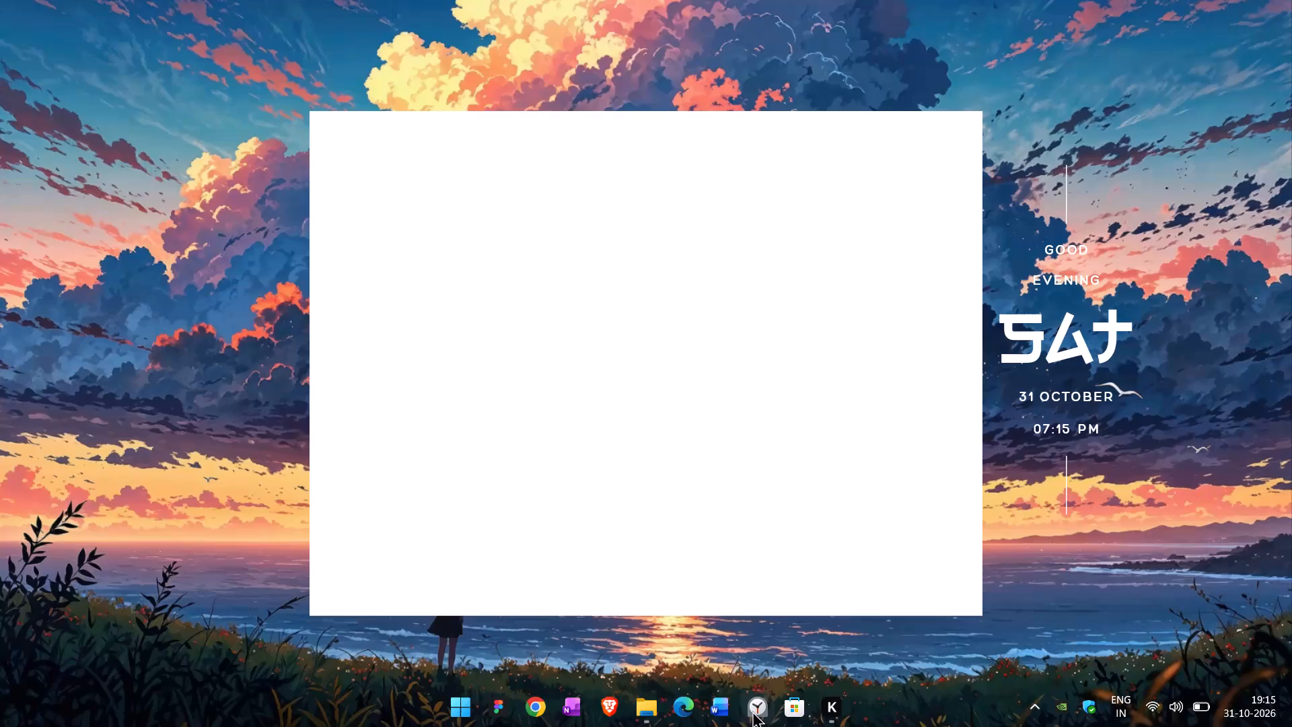
Open the Work design file in Figma and dismiss the announcement about adding specs to the canvas.
click(490, 701)
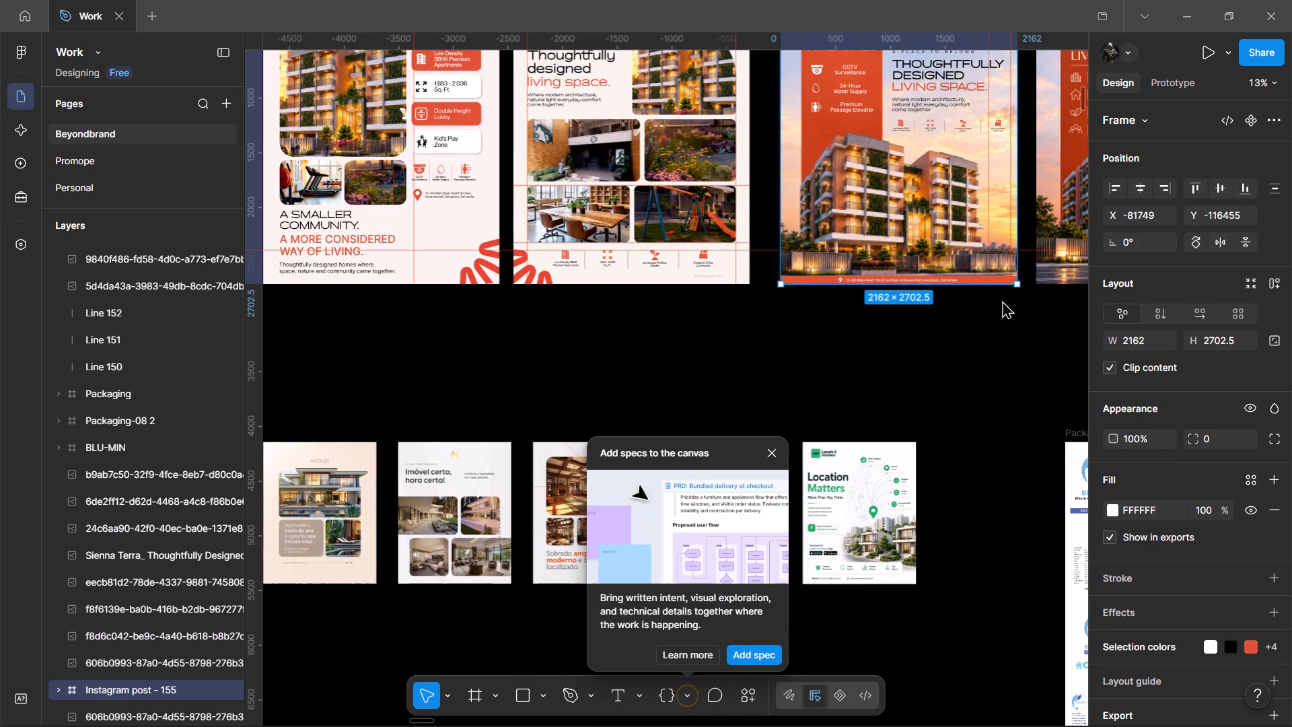
click(777, 454)
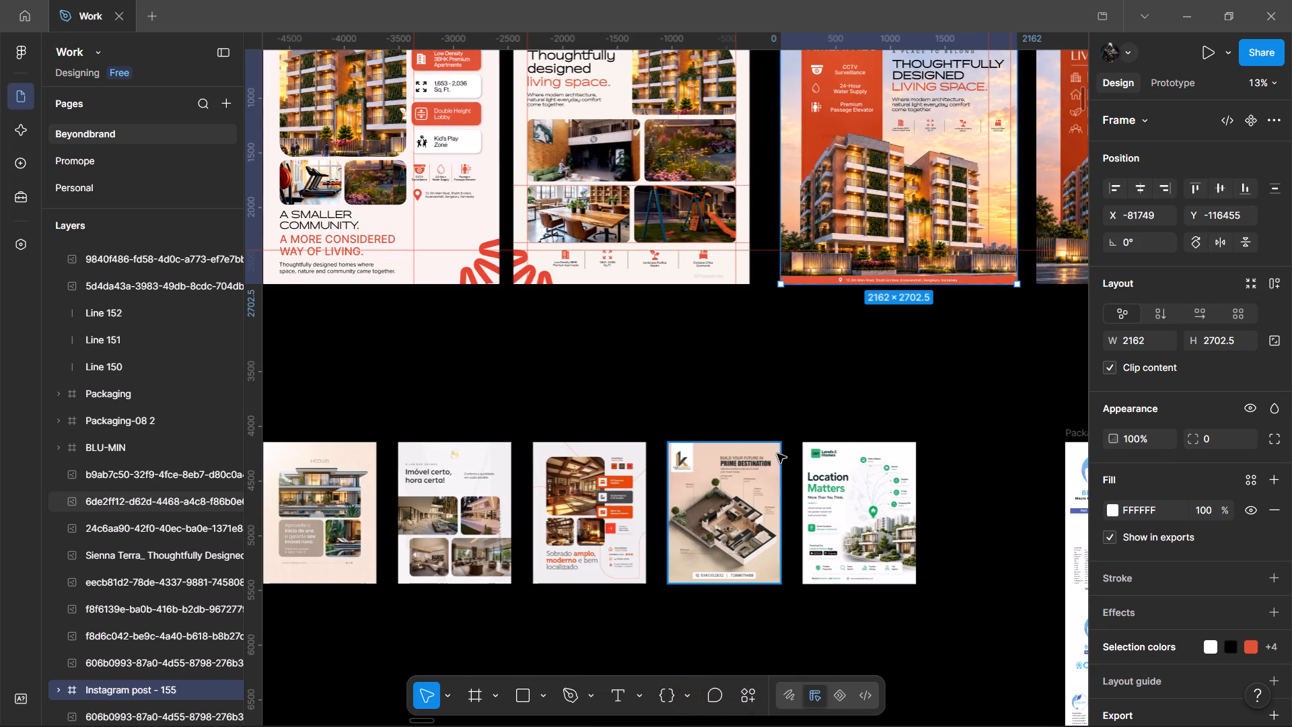
Deselect the frame and look over the real-estate posts on the Beyondbrand page, from the Sienna Terra designs to the blue Namonakoda one.
click(586, 383)
drag(555, 354, 773, 695)
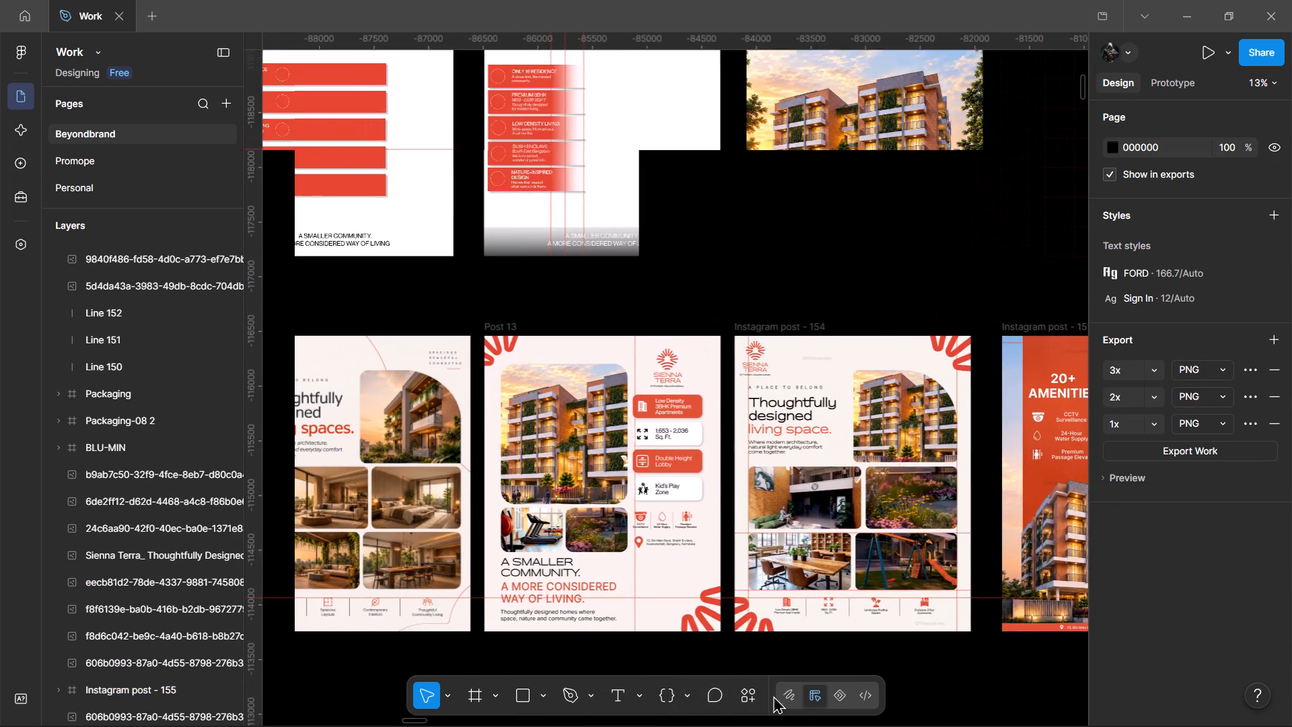
drag(773, 695, 969, 578)
drag(974, 578, 406, 524)
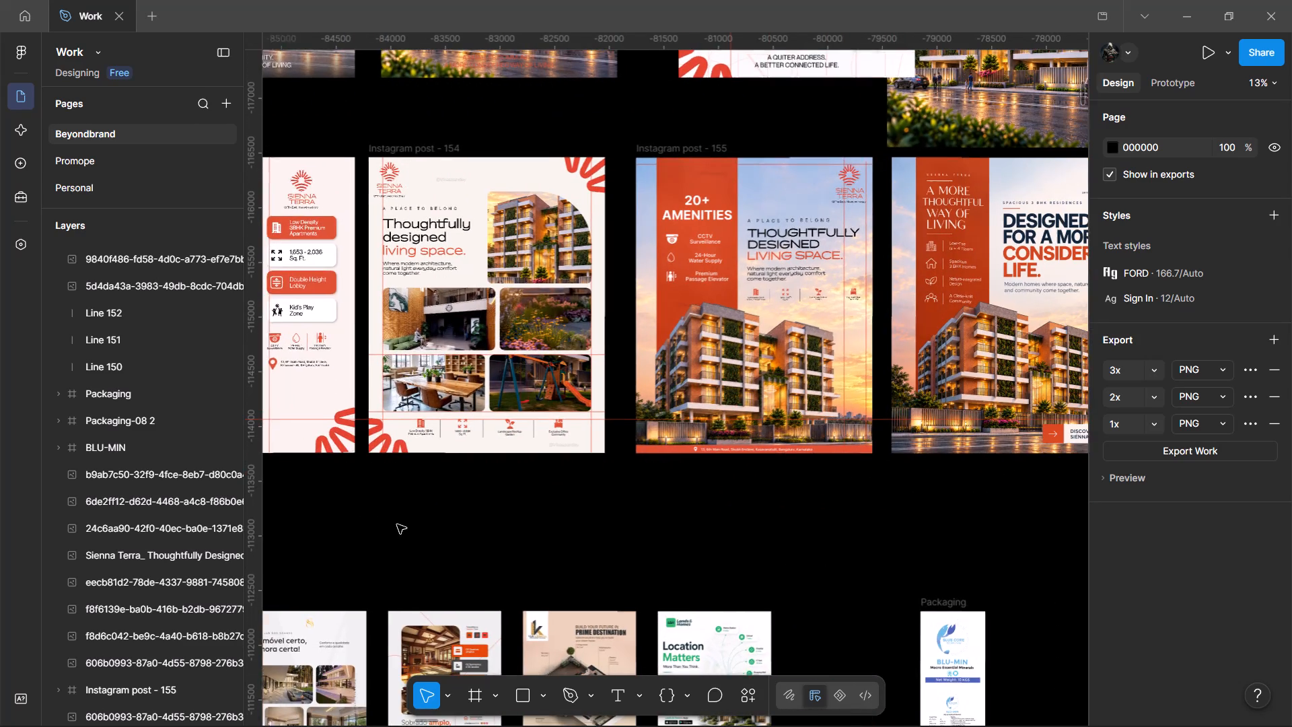
drag(850, 581, 551, 570)
drag(863, 574, 610, 578)
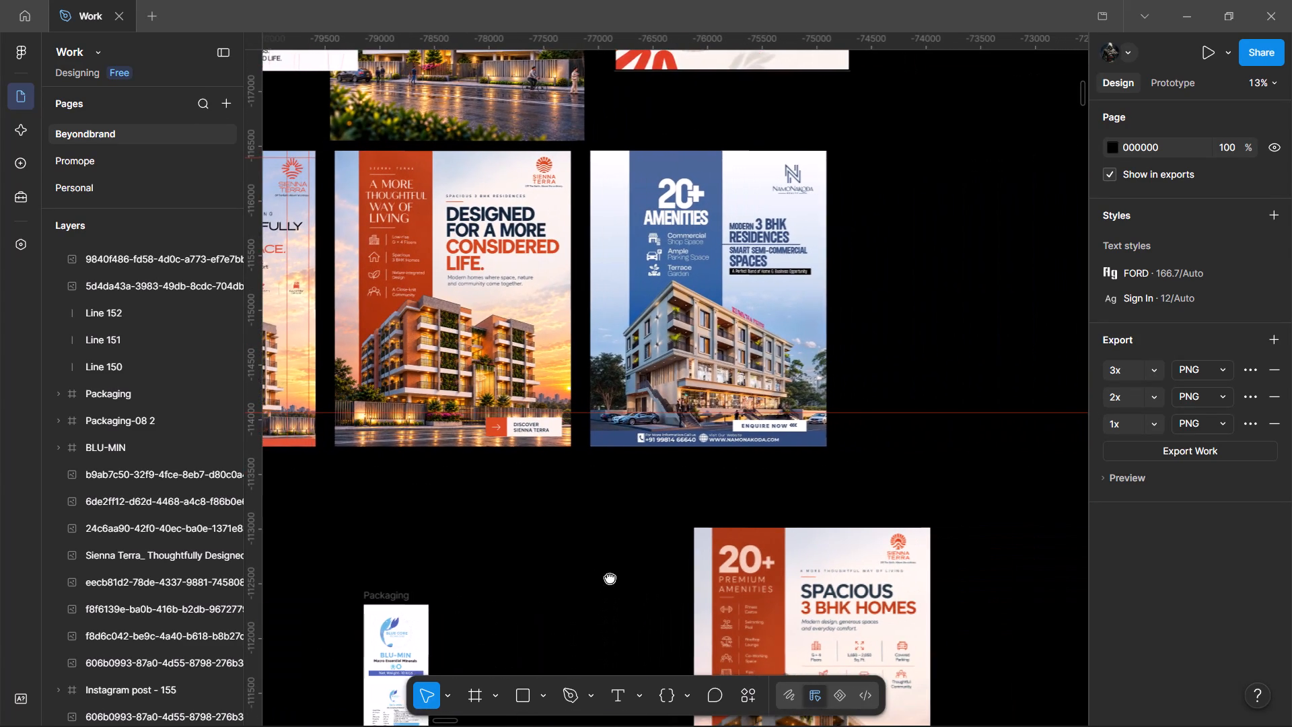
drag(610, 578, 620, 489)
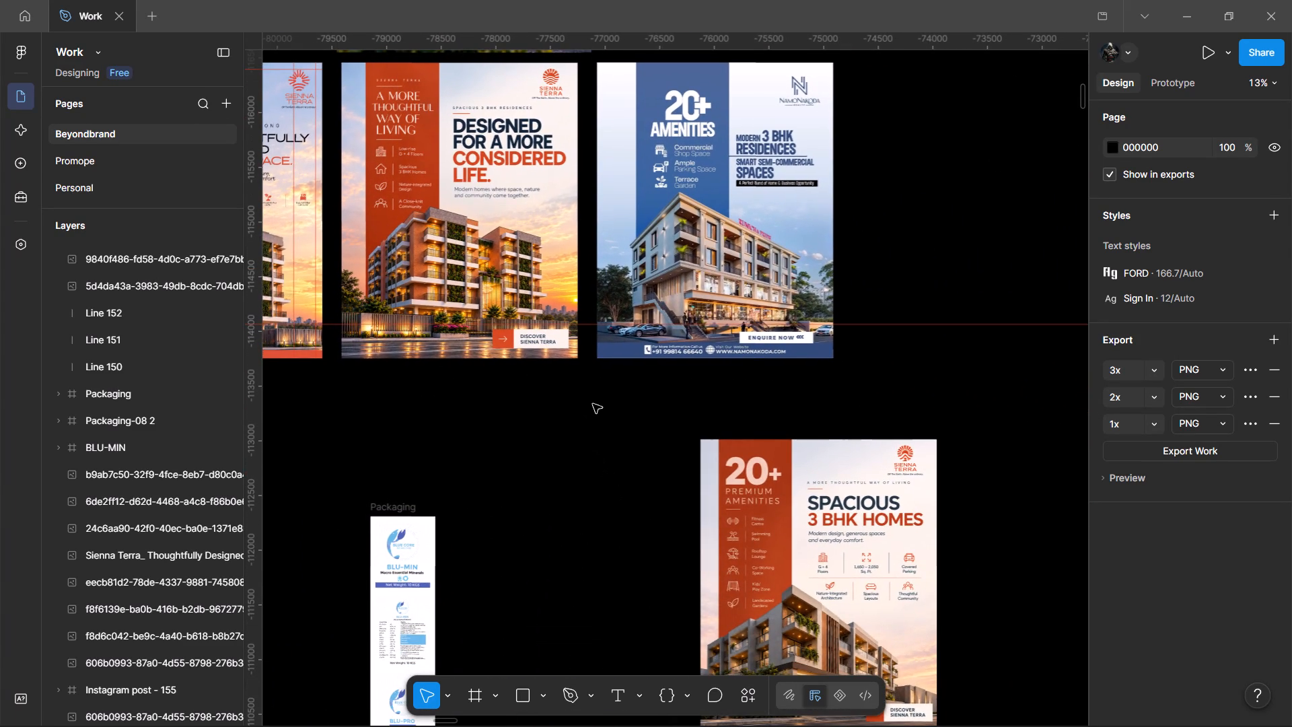
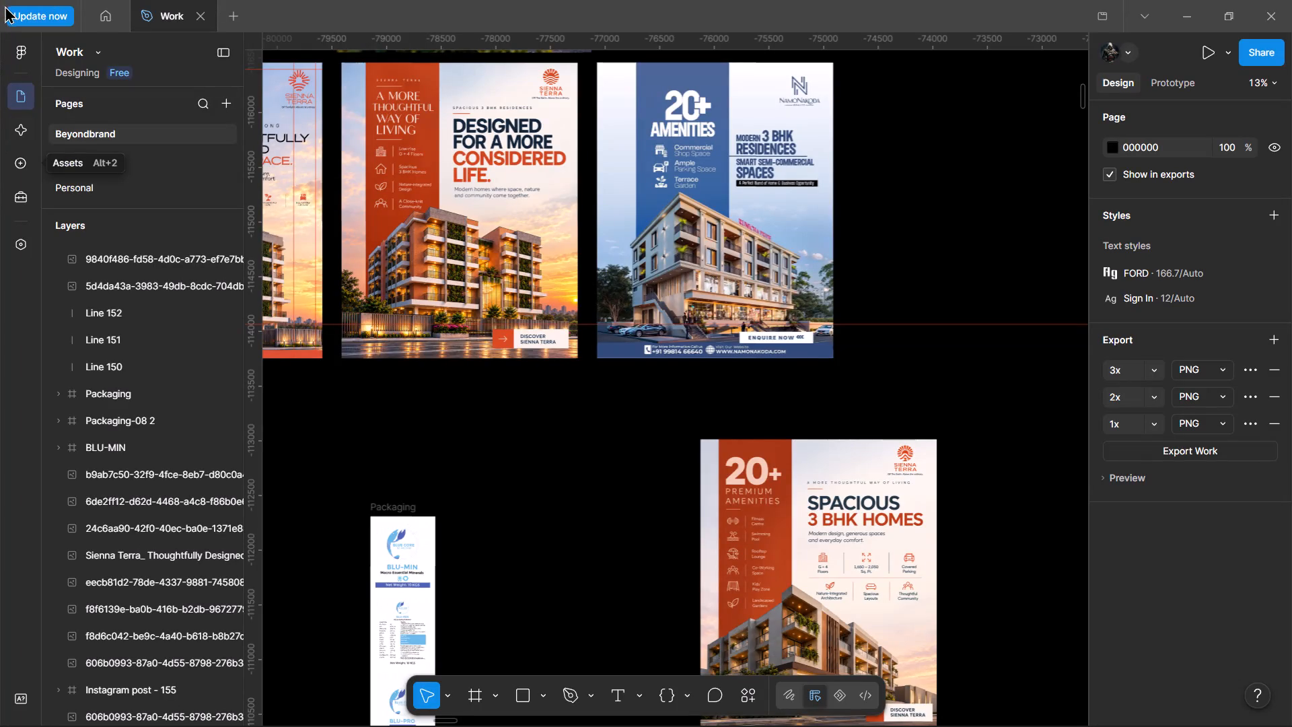
Change the amenities heading in the Instagram post - 155 design to read "10+ AMENITIES".
drag(475, 526, 692, 615)
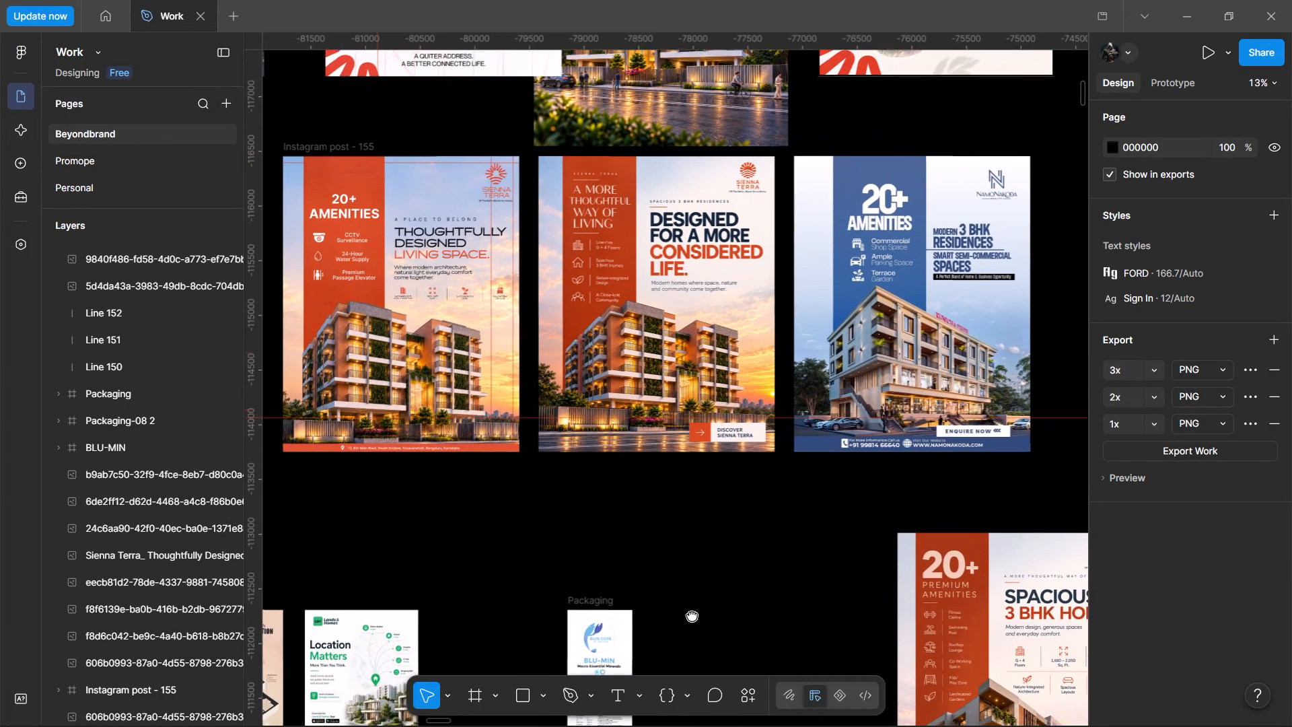
drag(692, 615, 941, 541)
drag(560, 440, 748, 517)
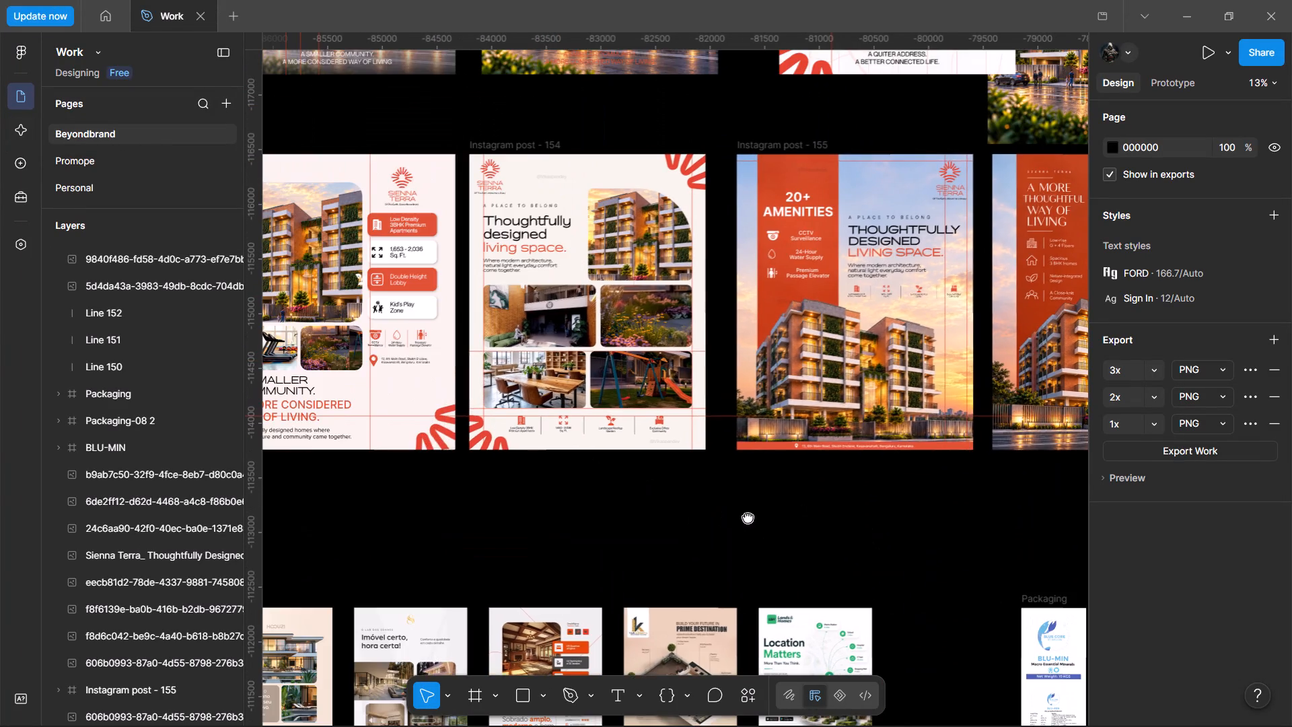
drag(748, 517, 795, 526)
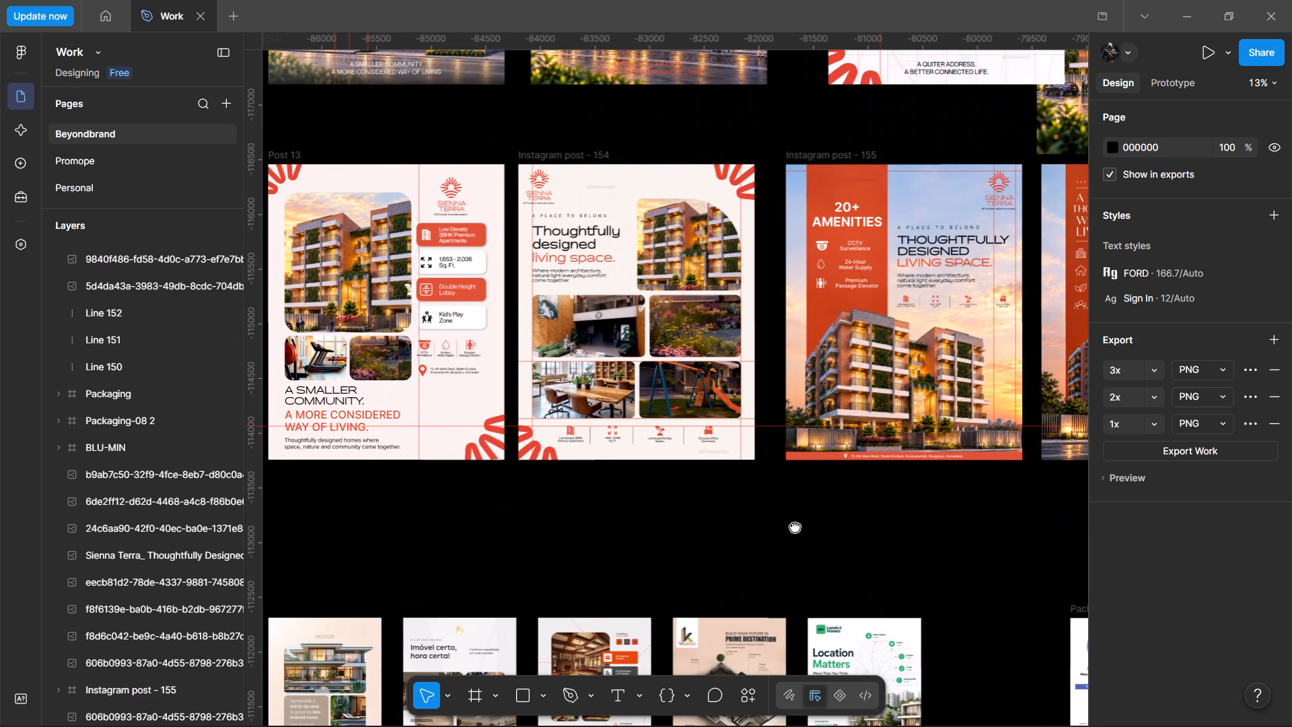
drag(795, 526, 548, 484)
ctrl+scroll(555, 177, up, 4)
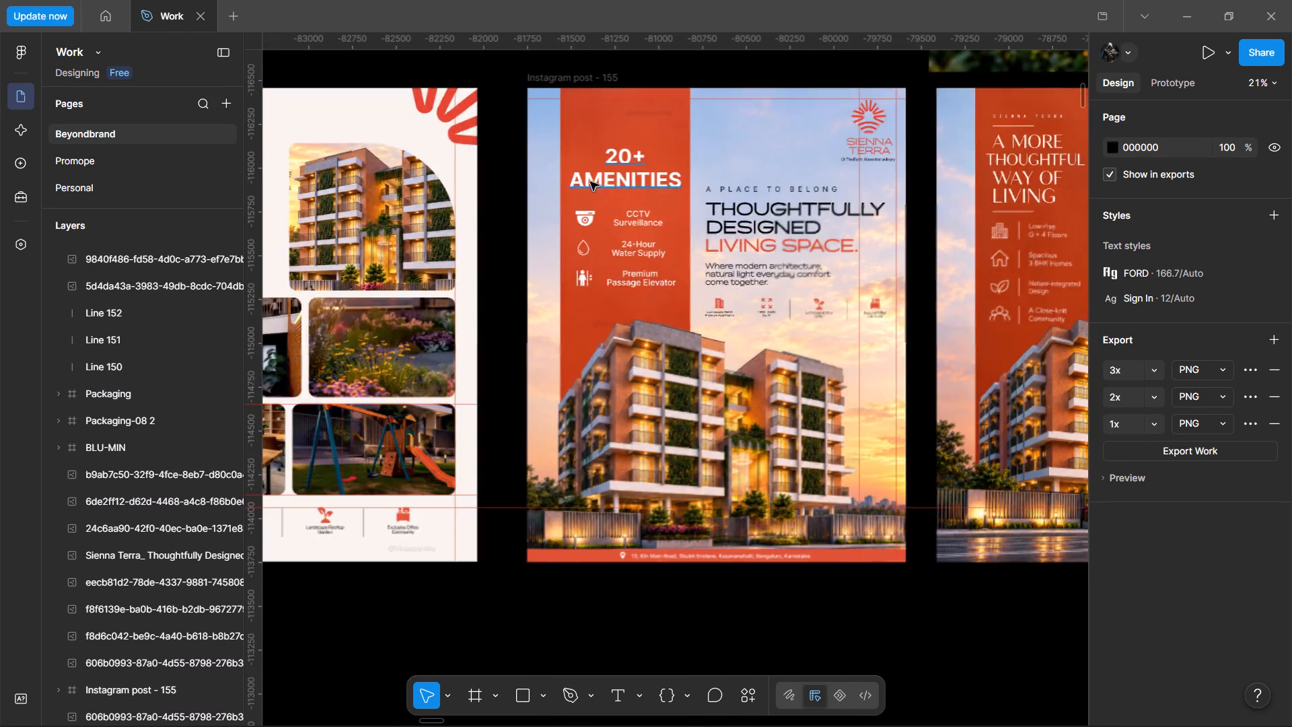
ctrl+scroll(597, 184, up, 4)
click(613, 170)
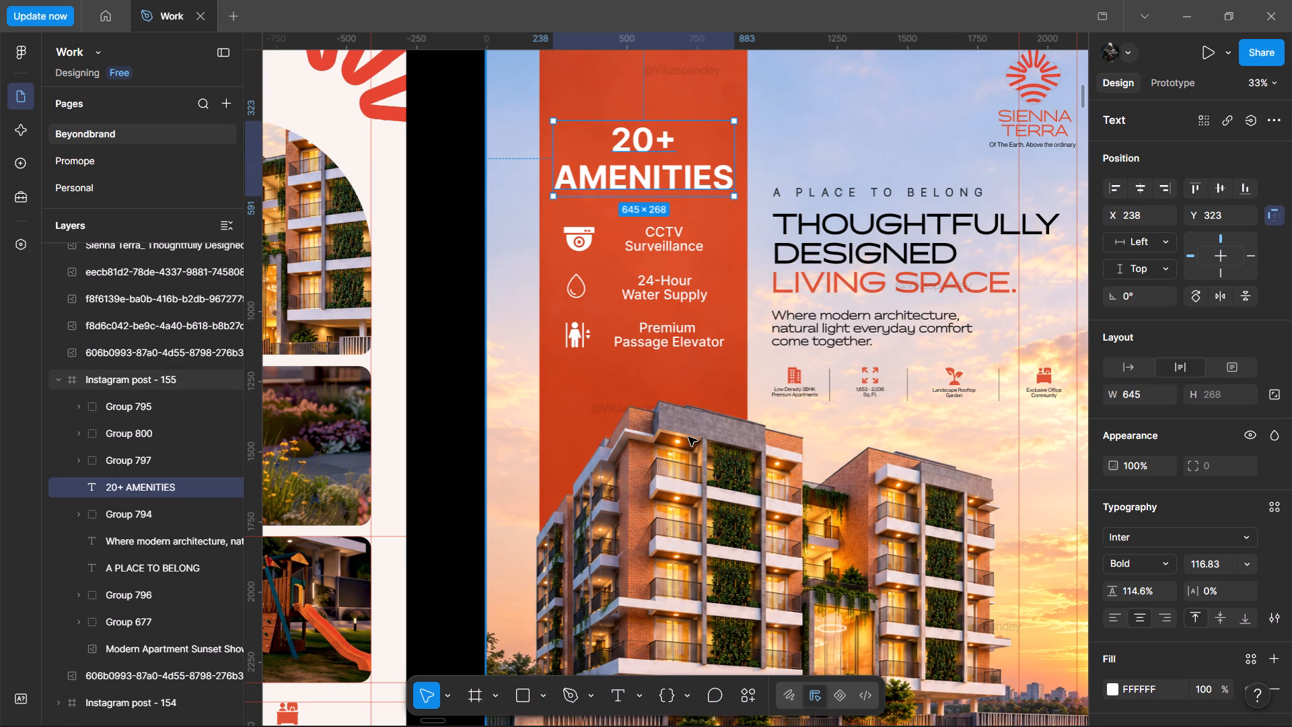
double_click(633, 139)
click(633, 139)
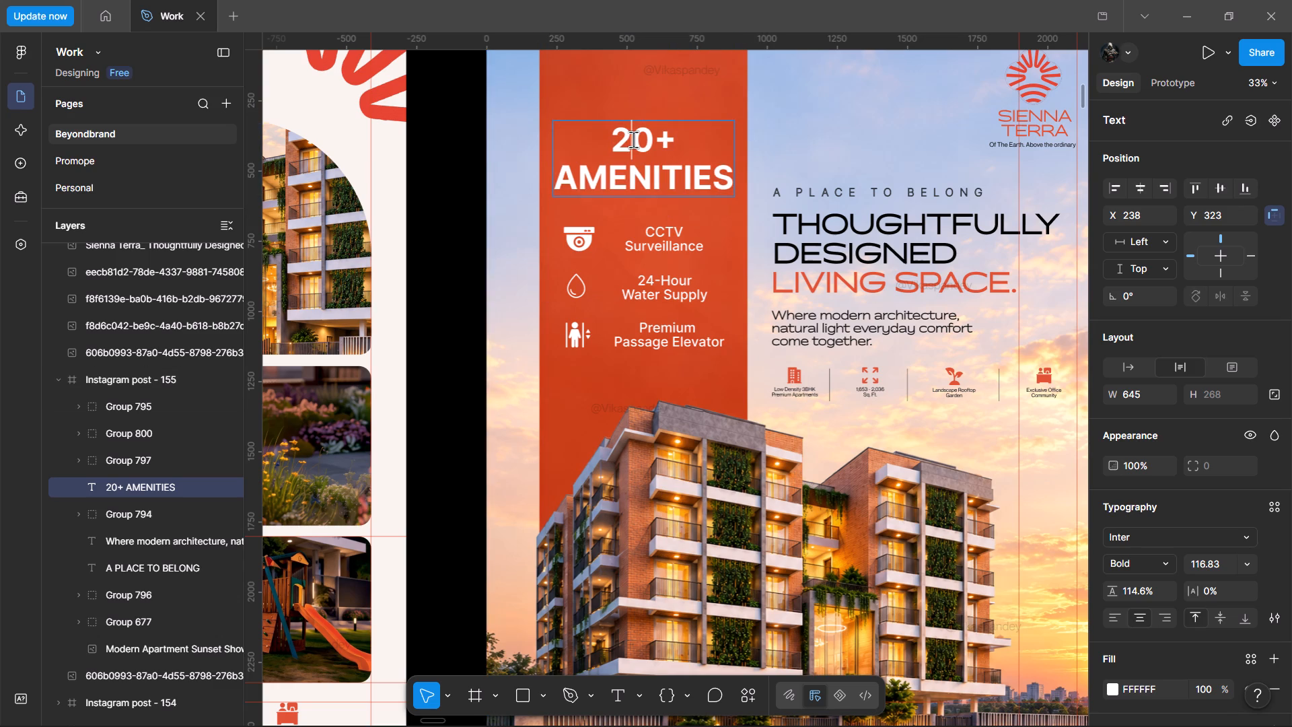
key(BackSpace)
key(1)
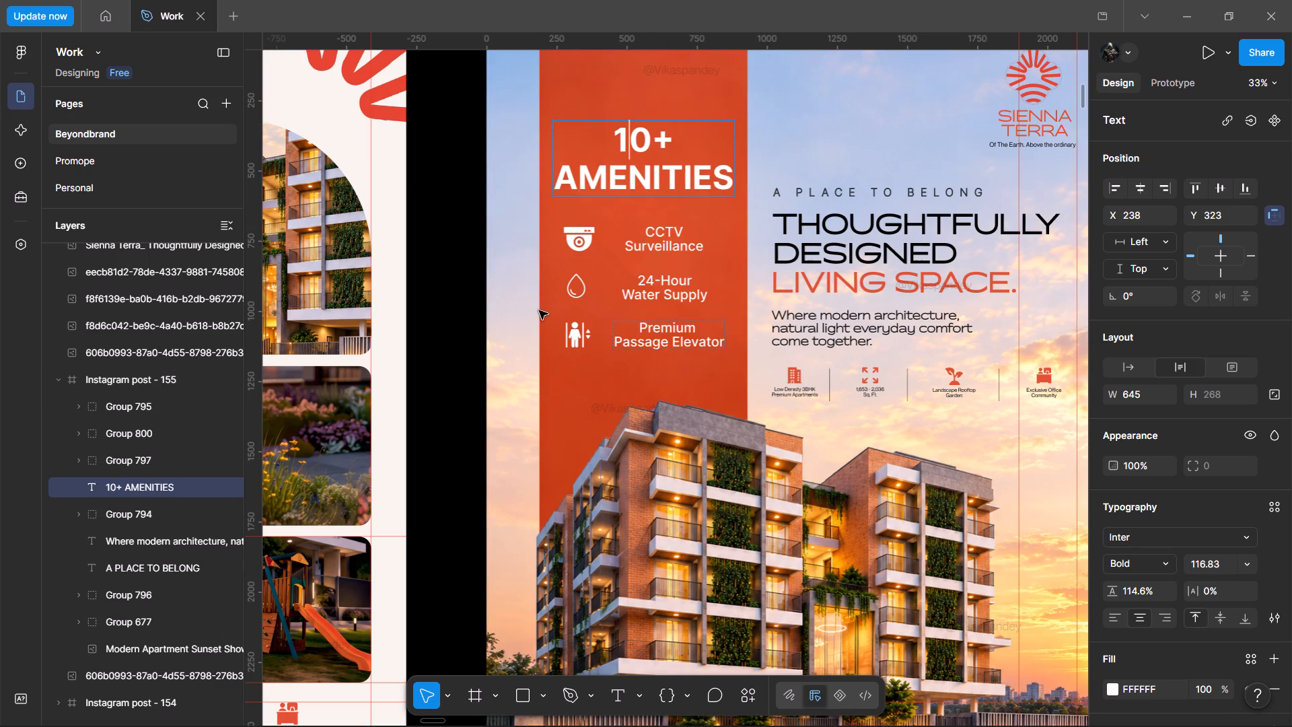
Browse the installed fonts for the 10+ AMENITIES heading without choosing one, and deselect the text.
click(1165, 536)
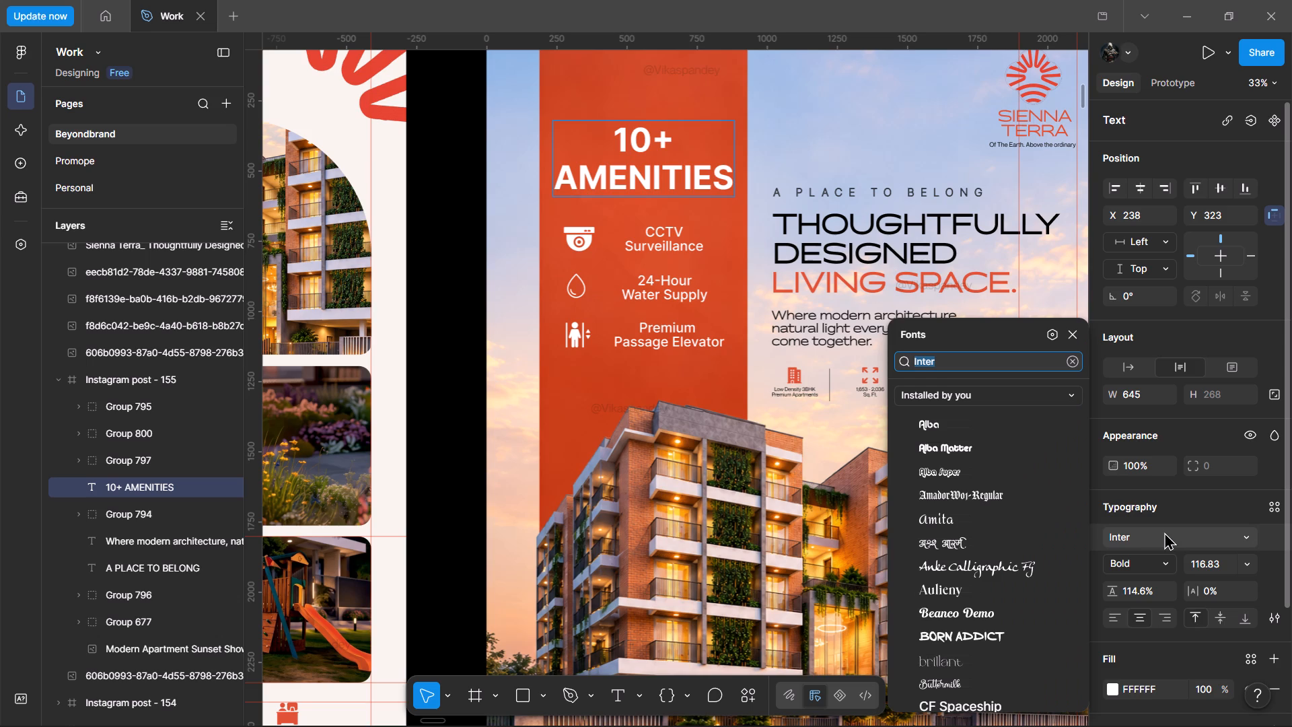
scroll(1021, 512, down, 7)
scroll(997, 582, down, 3)
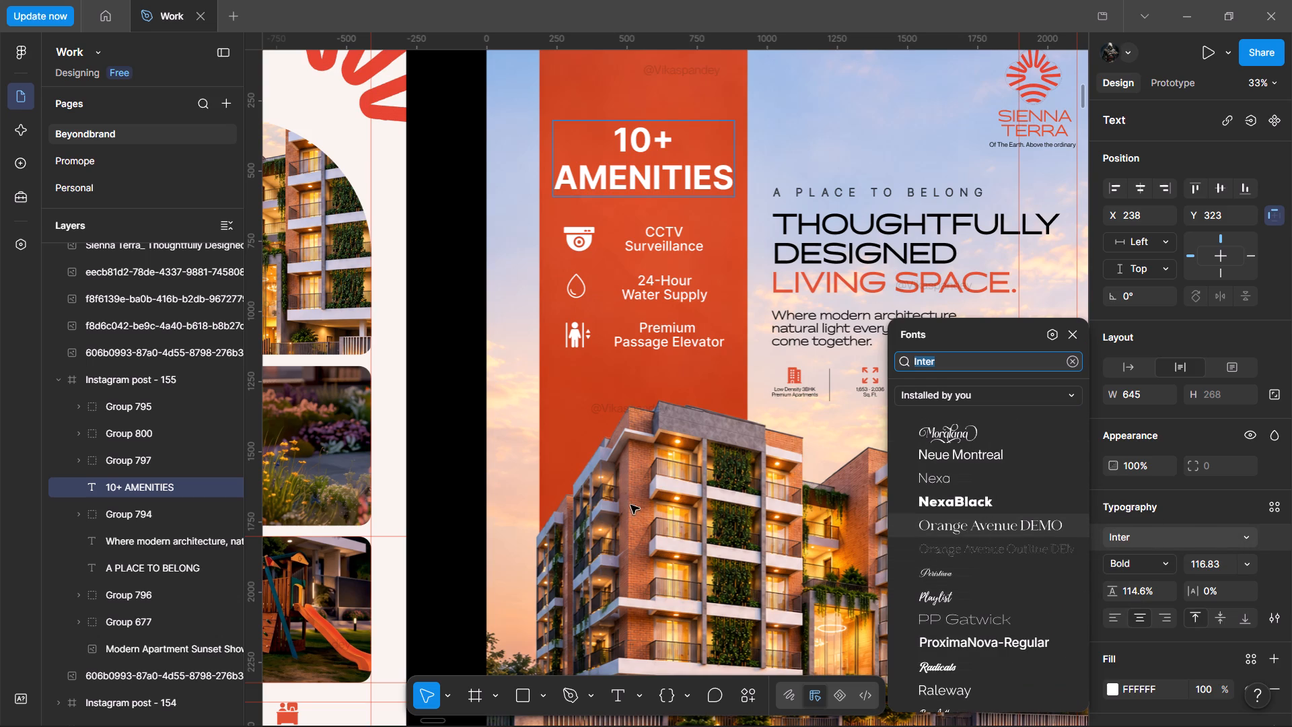
double_click(455, 403)
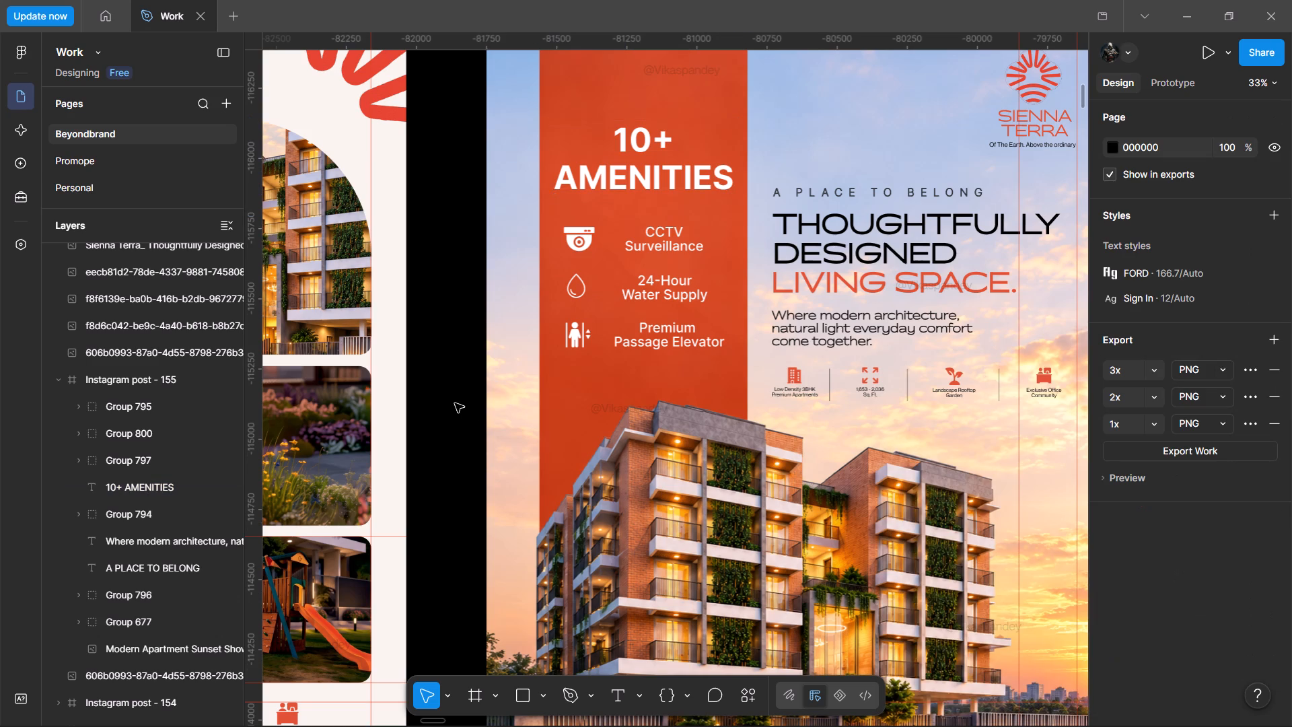
Inspect the typography of the "NOT BUILT FOR EVERYONE" headline in the Instagram post - 148 design.
scroll(916, 451, up, 2)
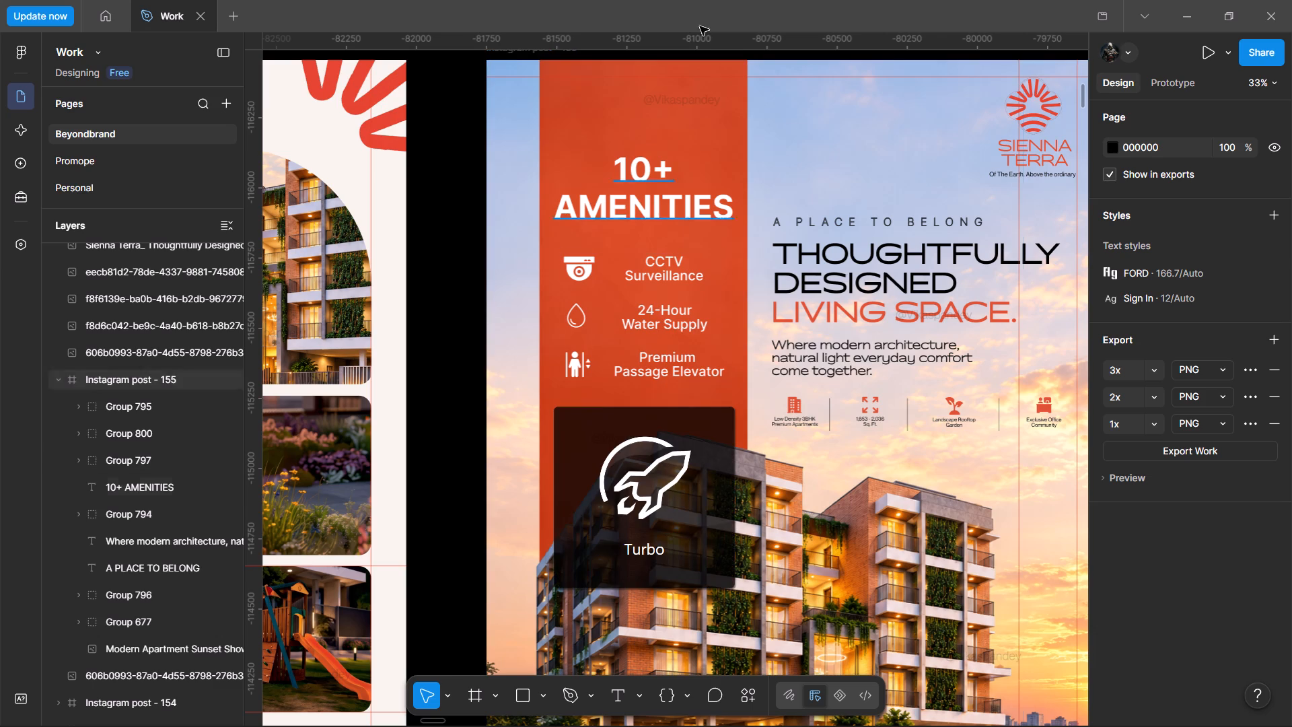
key(4)
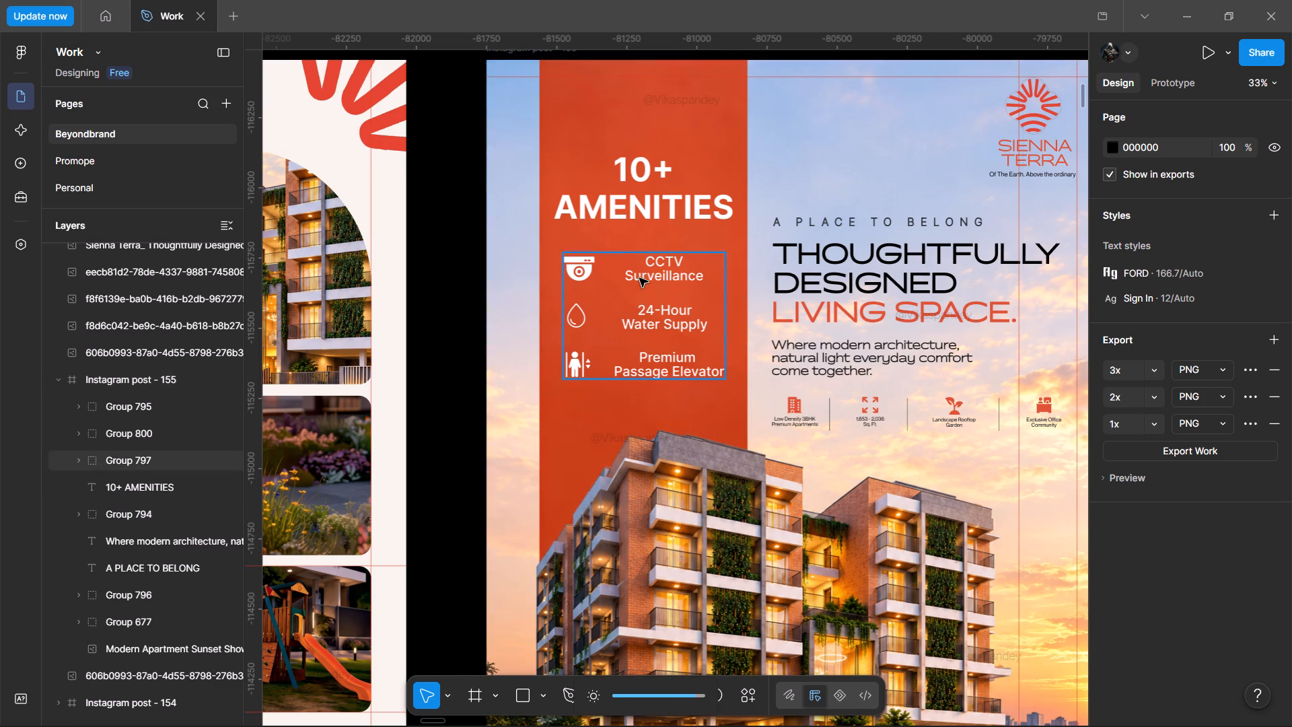
drag(635, 269, 943, 320)
scroll(855, 287, down, 5)
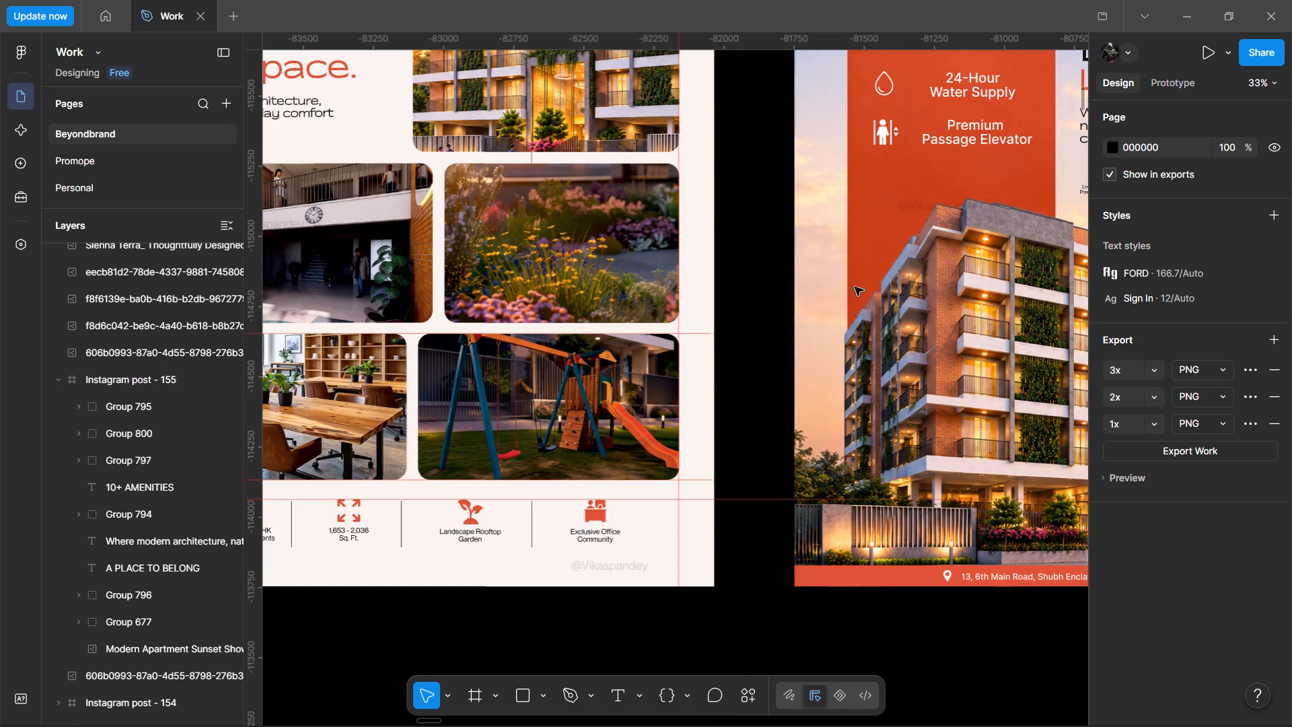
ctrl+scroll(826, 297, down, 7)
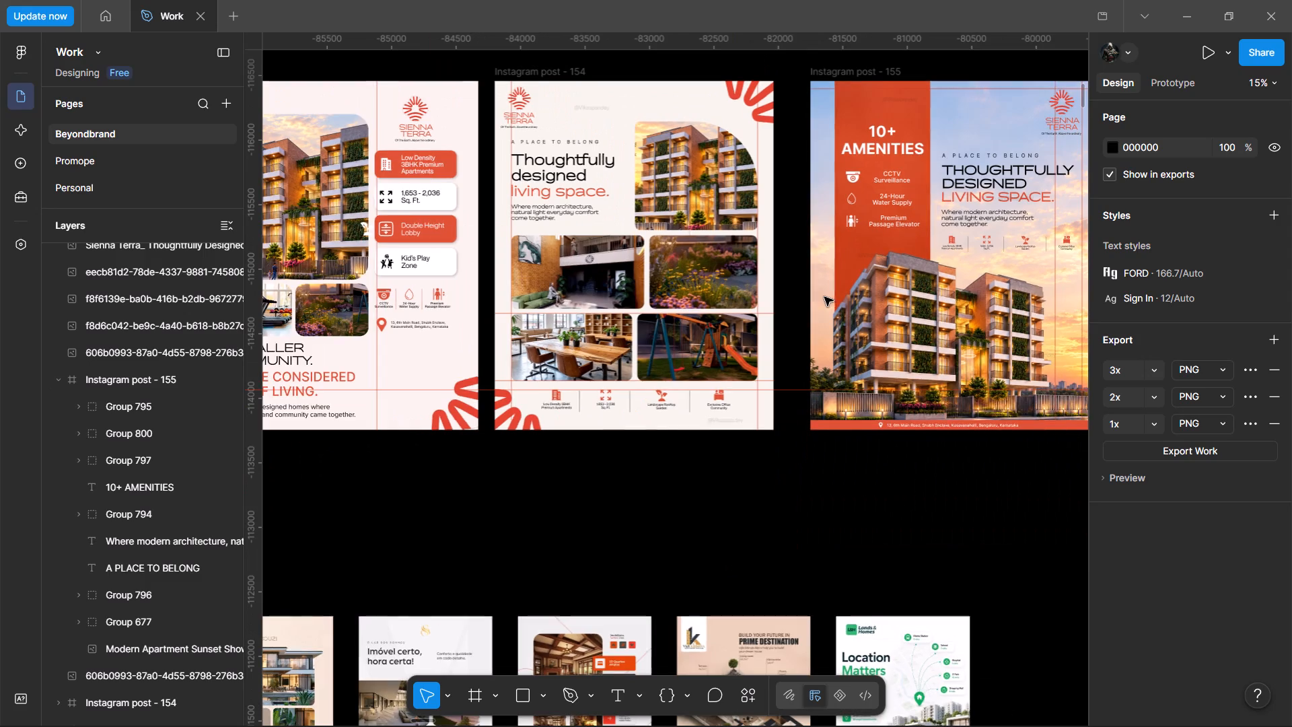
drag(803, 292, 517, 431)
scroll(530, 393, up, 4)
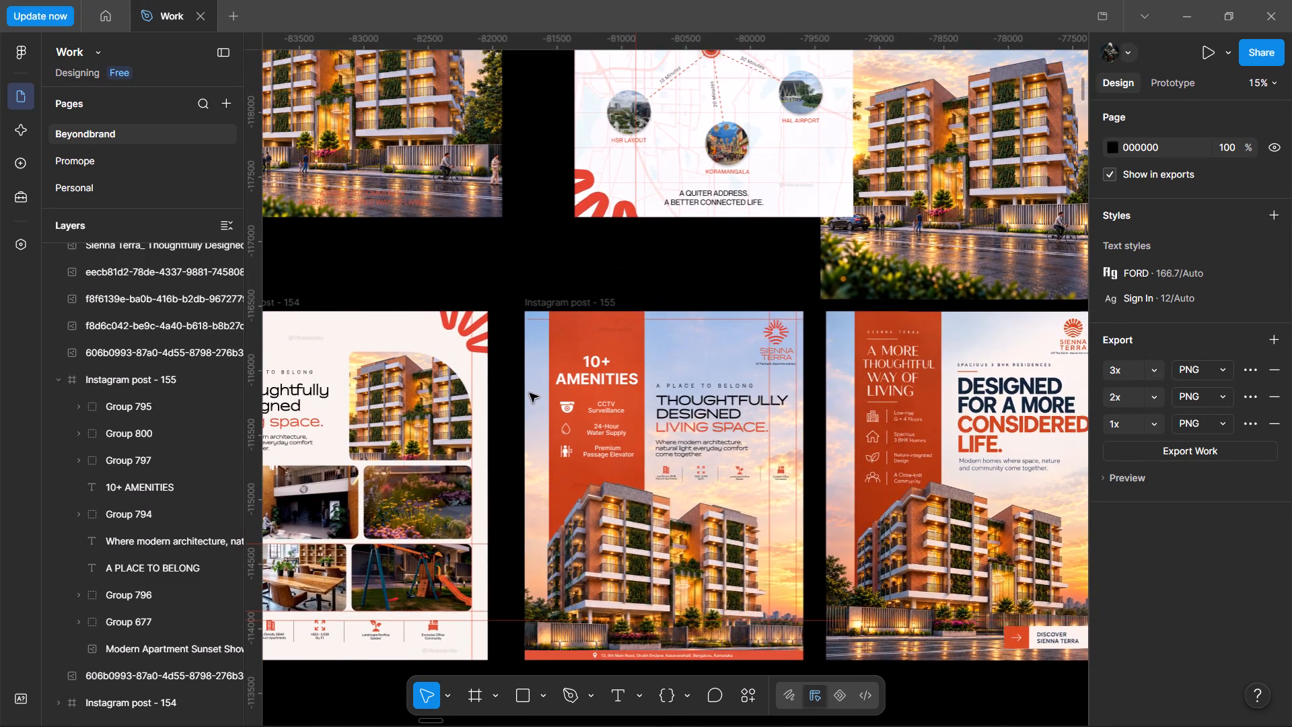
scroll(532, 392, up, 7)
drag(437, 338, 577, 368)
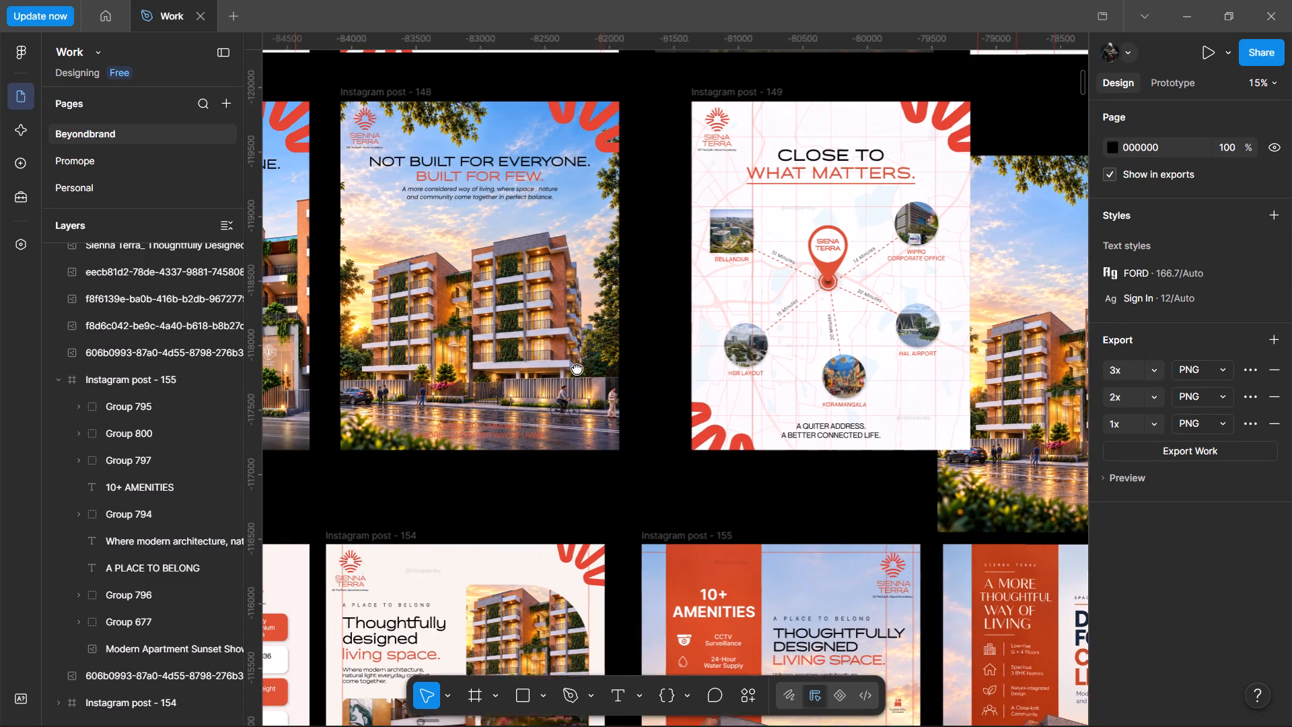
drag(577, 368, 560, 368)
click(447, 169)
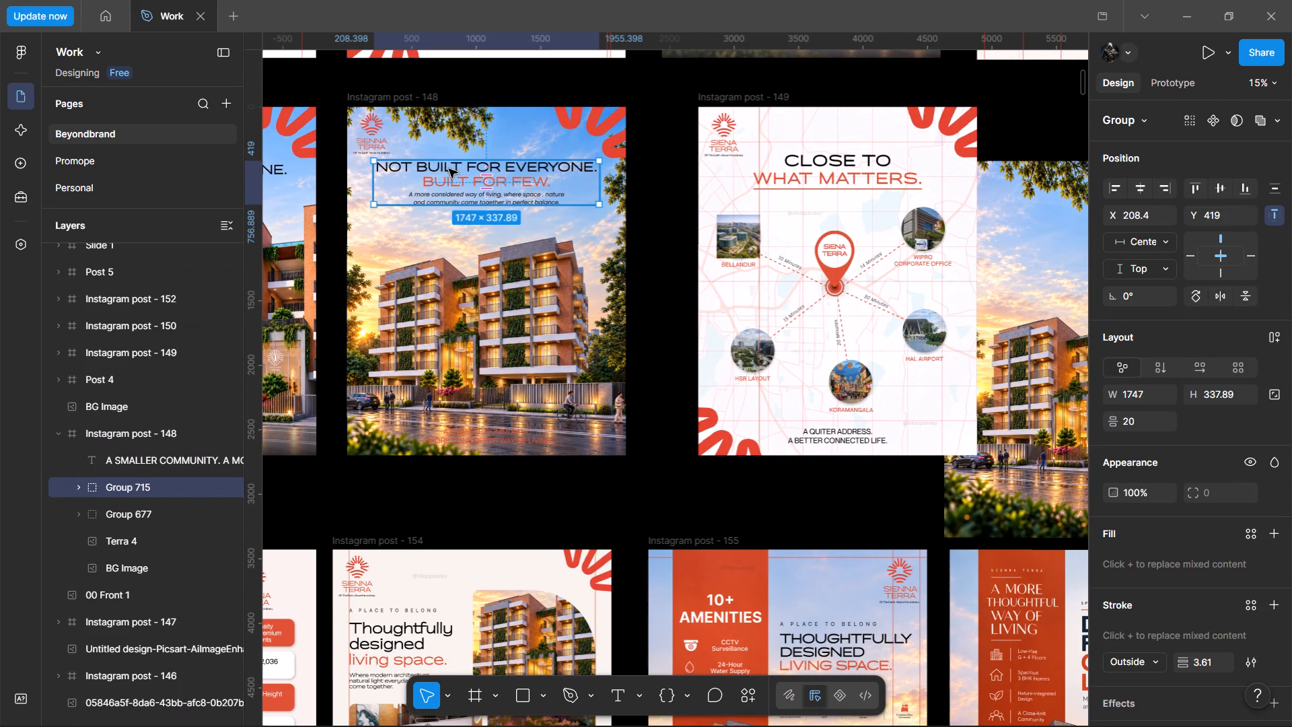
double_click(451, 166)
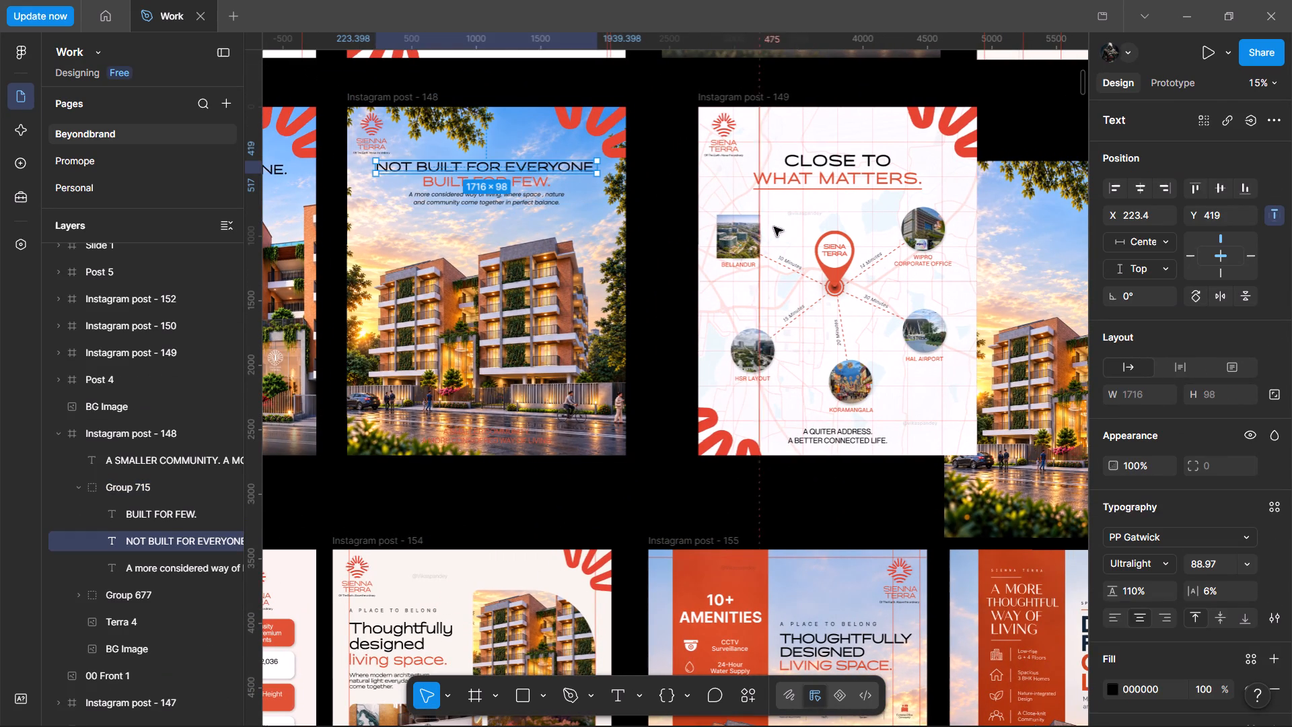
Inspect the "CLOSE TO WHAT MATTERS" heading in Instagram post - 149 and the Ganesh Chaturthi text in Post 5.
click(799, 163)
drag(495, 253, 797, 241)
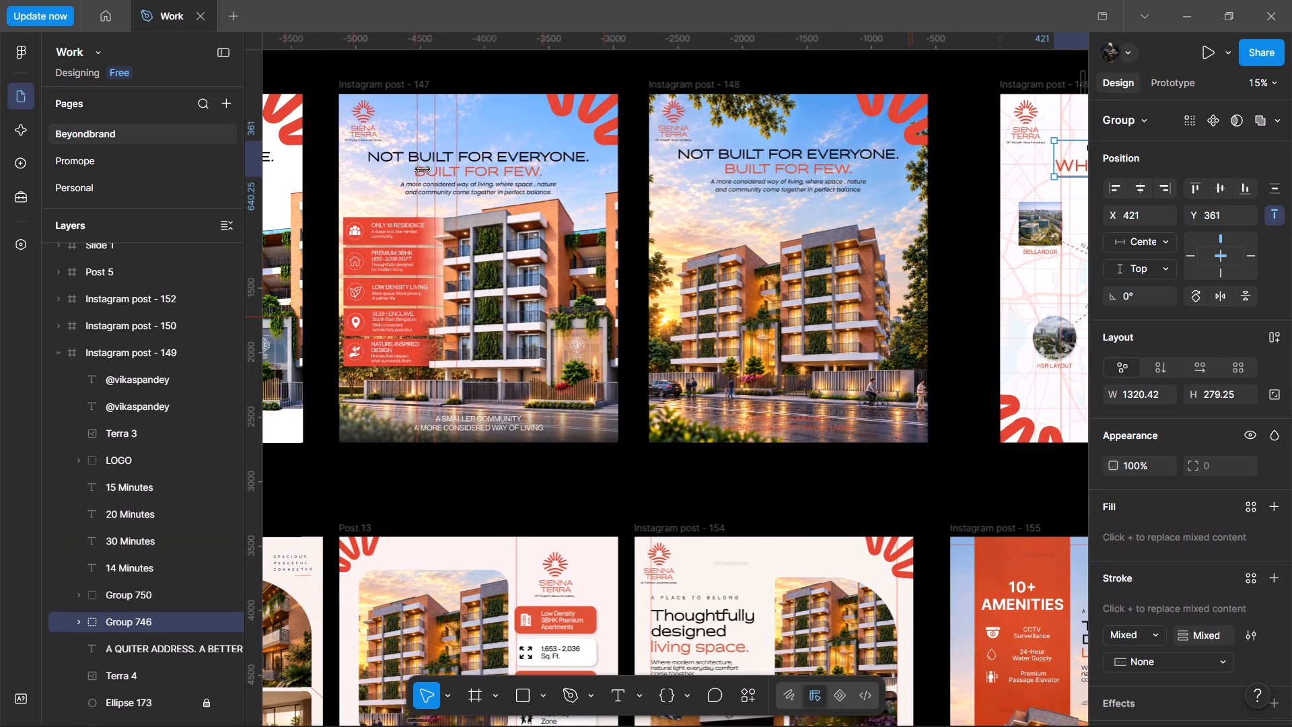
scroll(485, 180, down, 11)
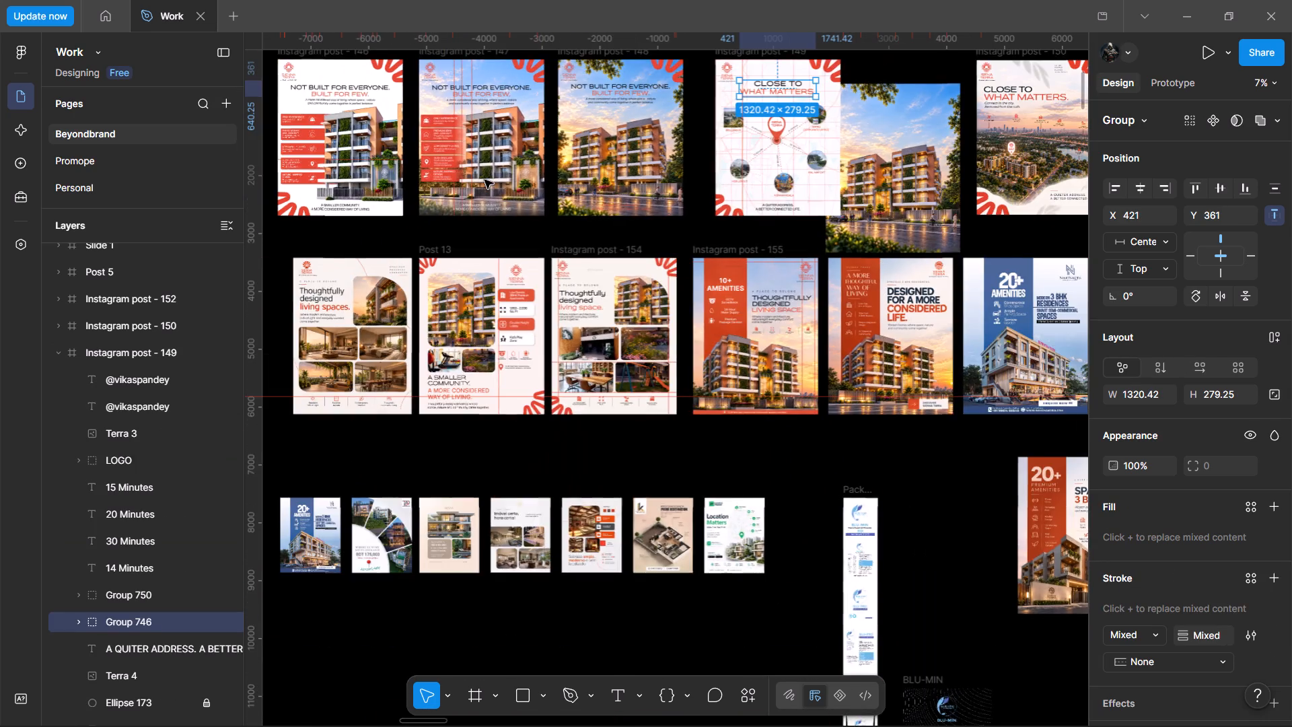
ctrl+scroll(485, 180, down, 5)
drag(474, 178, 558, 396)
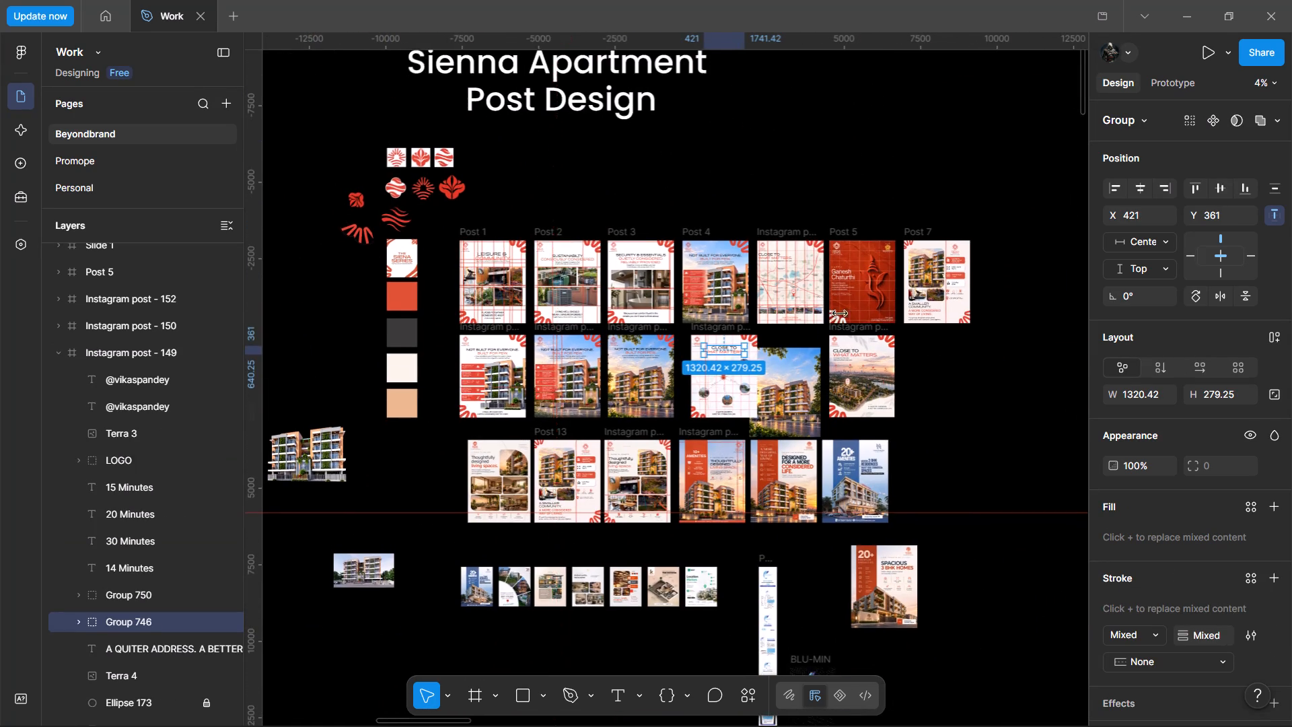
ctrl+scroll(853, 310, up, 6)
click(842, 240)
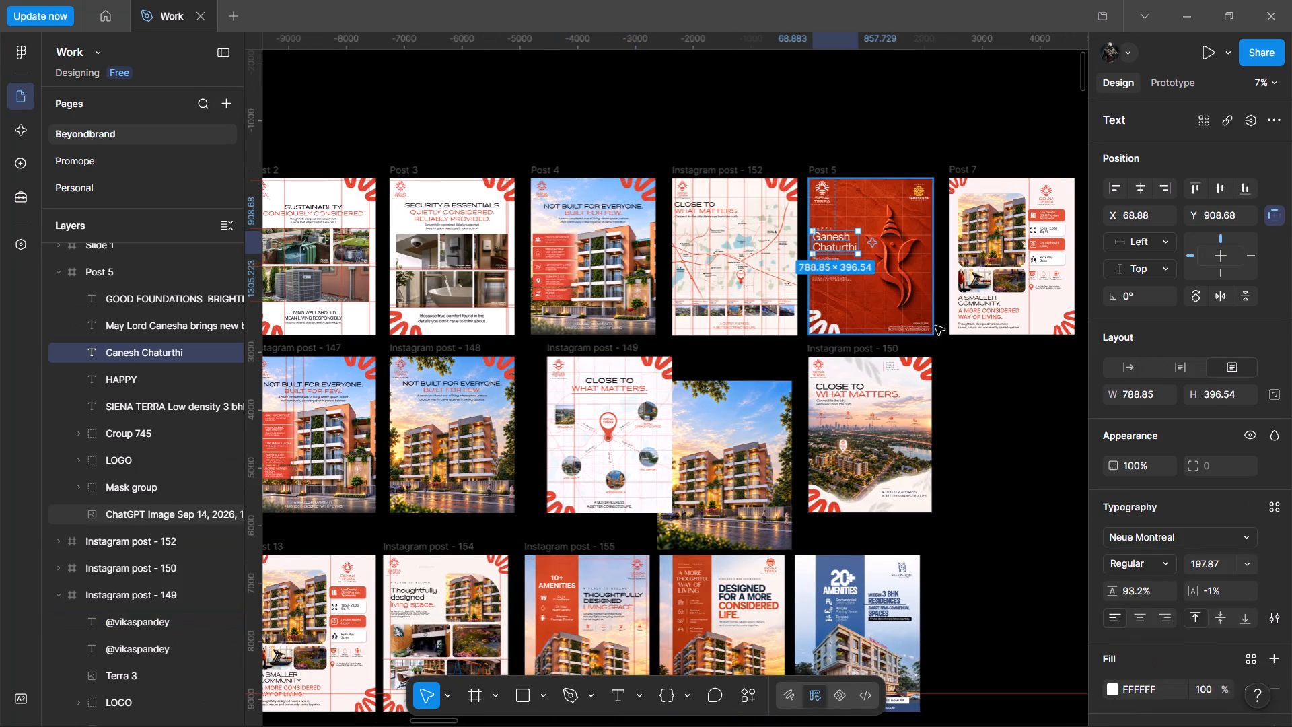
Search the installed fonts for "Neu" for the 10+ AMENITIES heading in Instagram post - 155.
scroll(915, 323, down, 6)
ctrl+scroll(605, 299, up, 8)
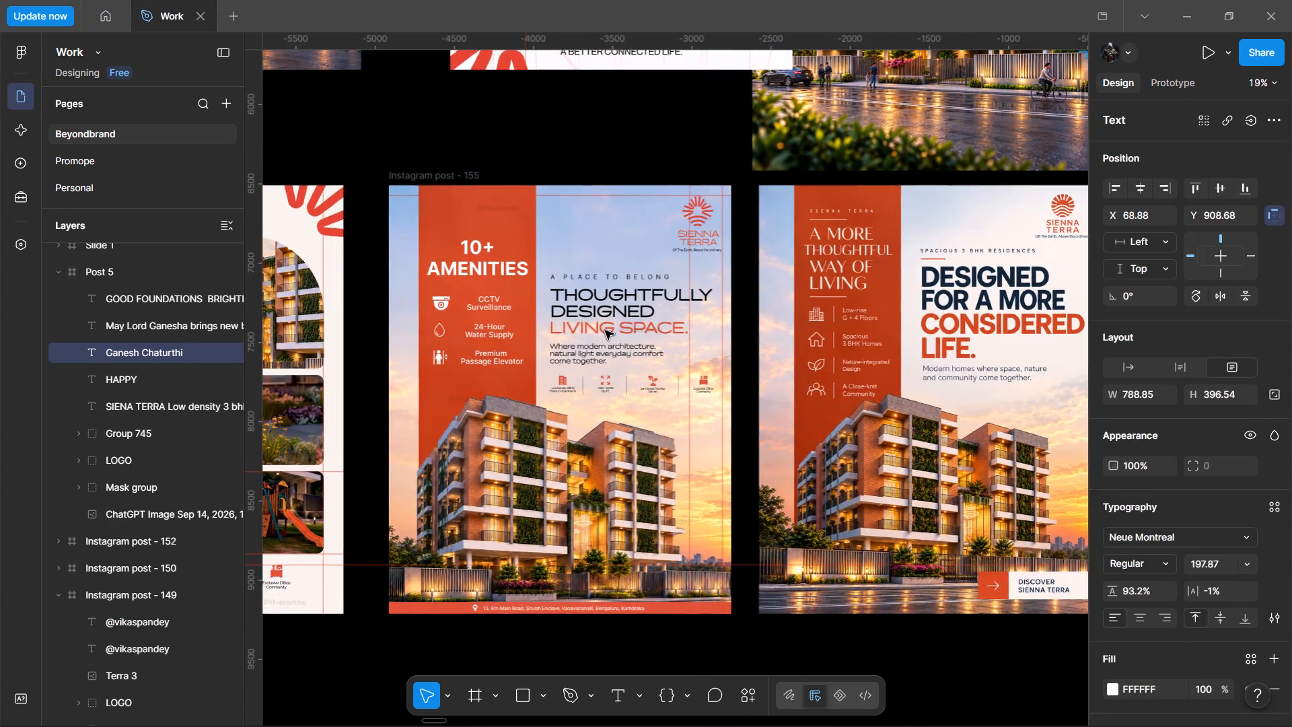
ctrl+scroll(605, 331, up, 4)
click(432, 229)
click(1120, 534)
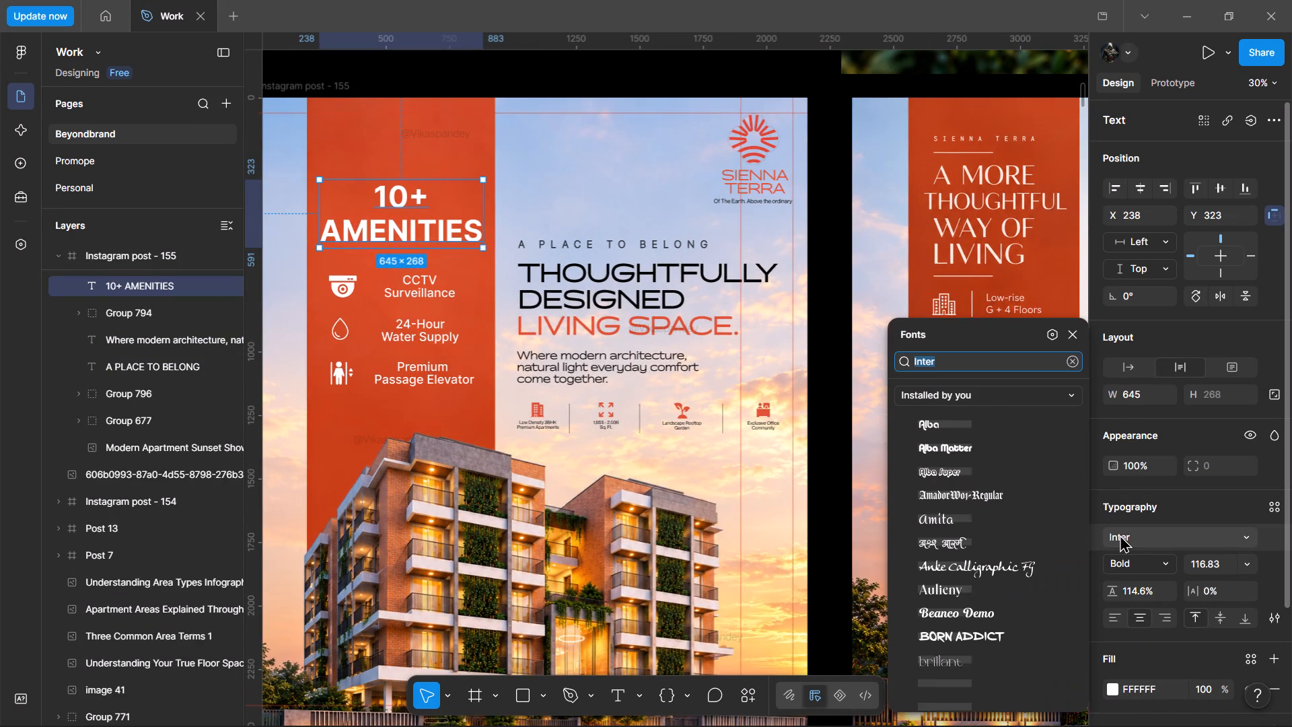
text(Neu)
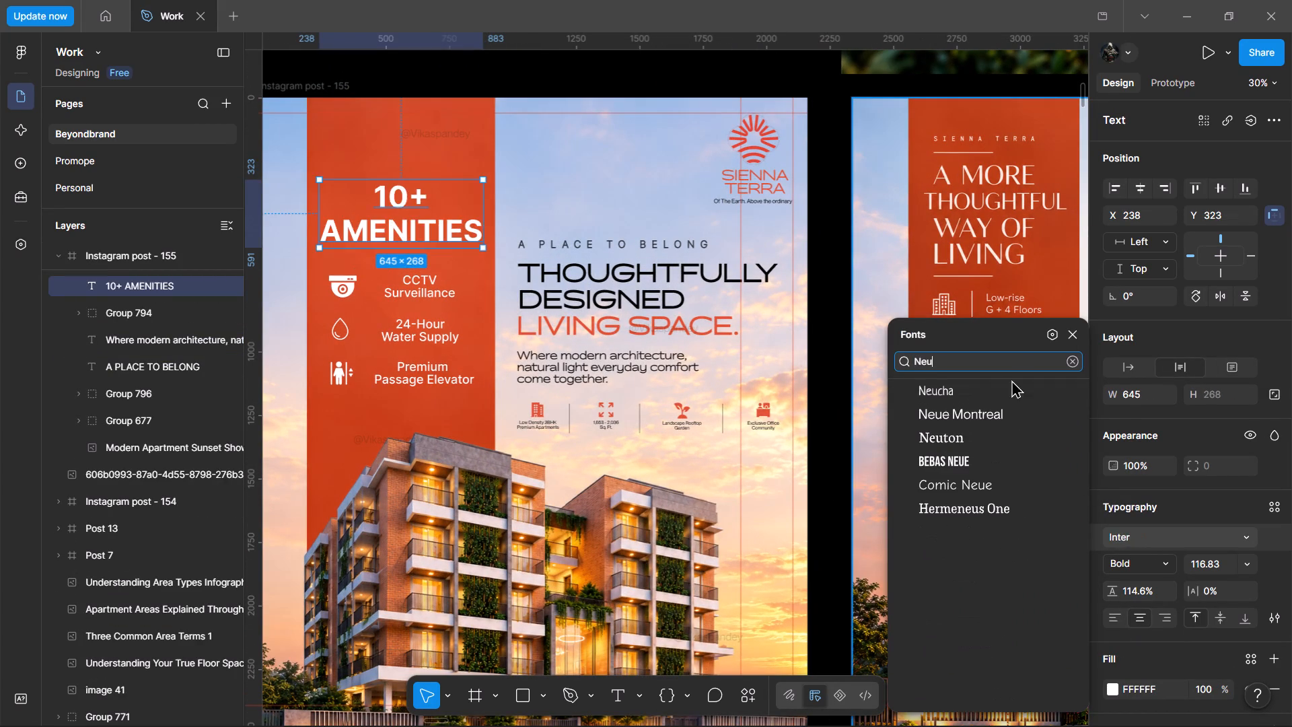
Apply the Neue Montreal font to the 10+ AMENITIES heading in Instagram post - 155.
click(1009, 418)
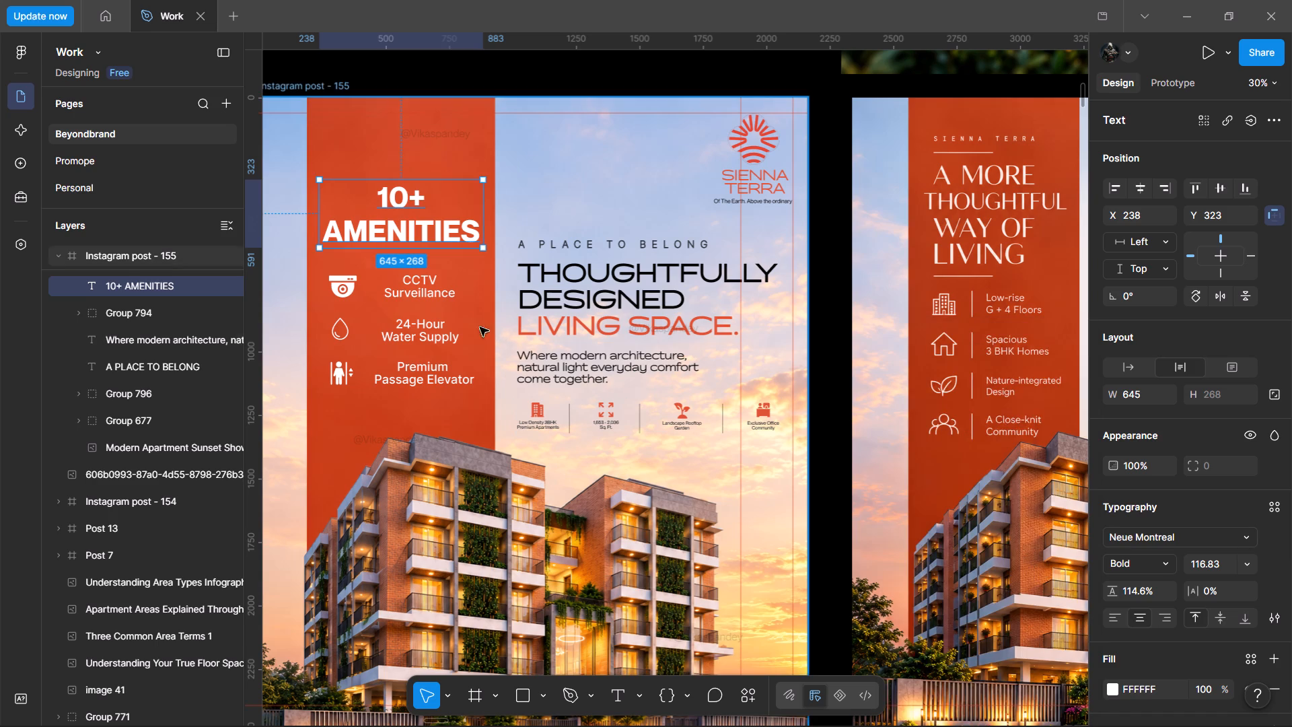
Change the font of the CCTV Surveillance, 24-Hour Water Supply and Premium Passage Elevator labels to Neue Montreal, keeping their groups intact.
click(409, 298)
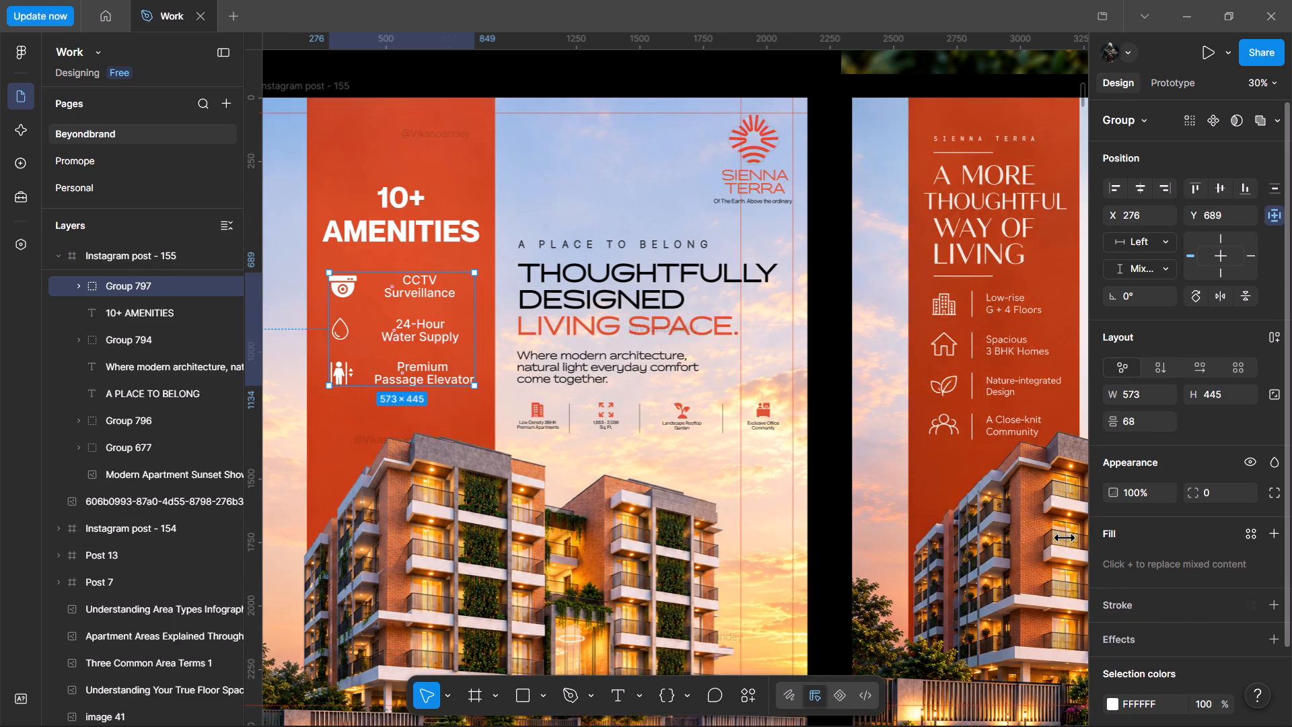
double_click(418, 296)
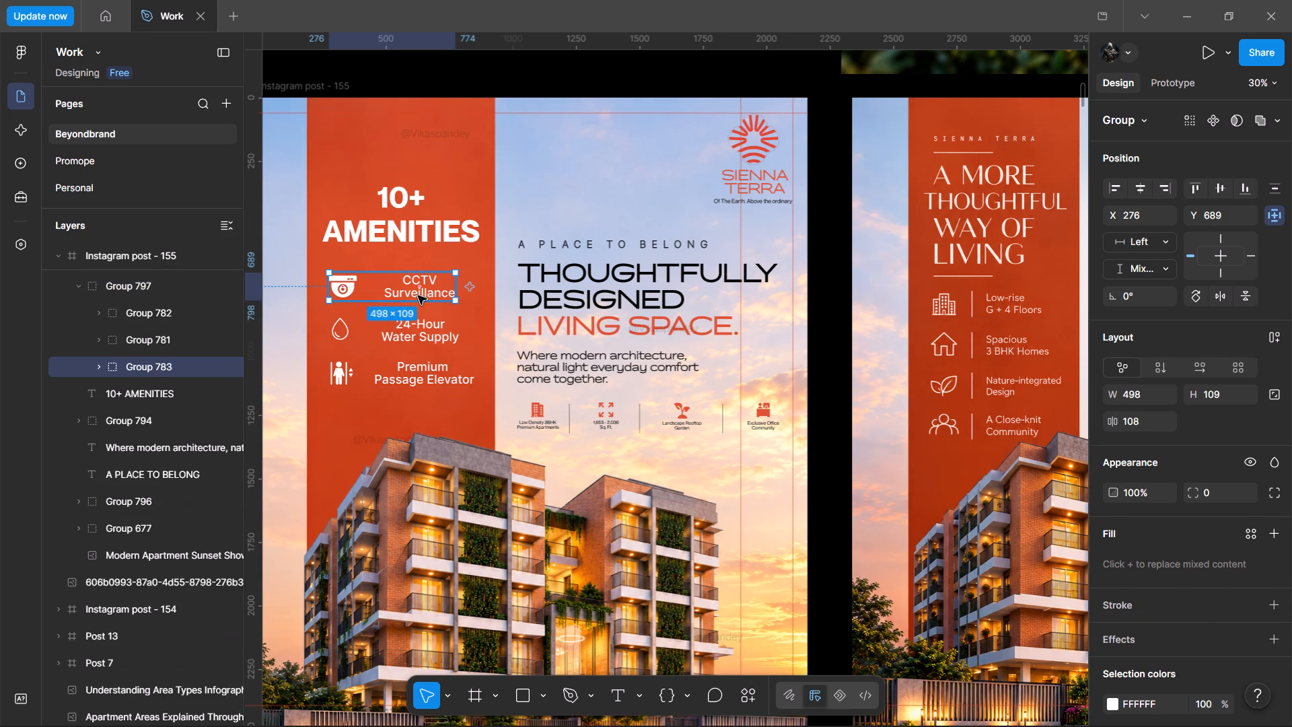
double_click(418, 296)
shift+click(418, 332)
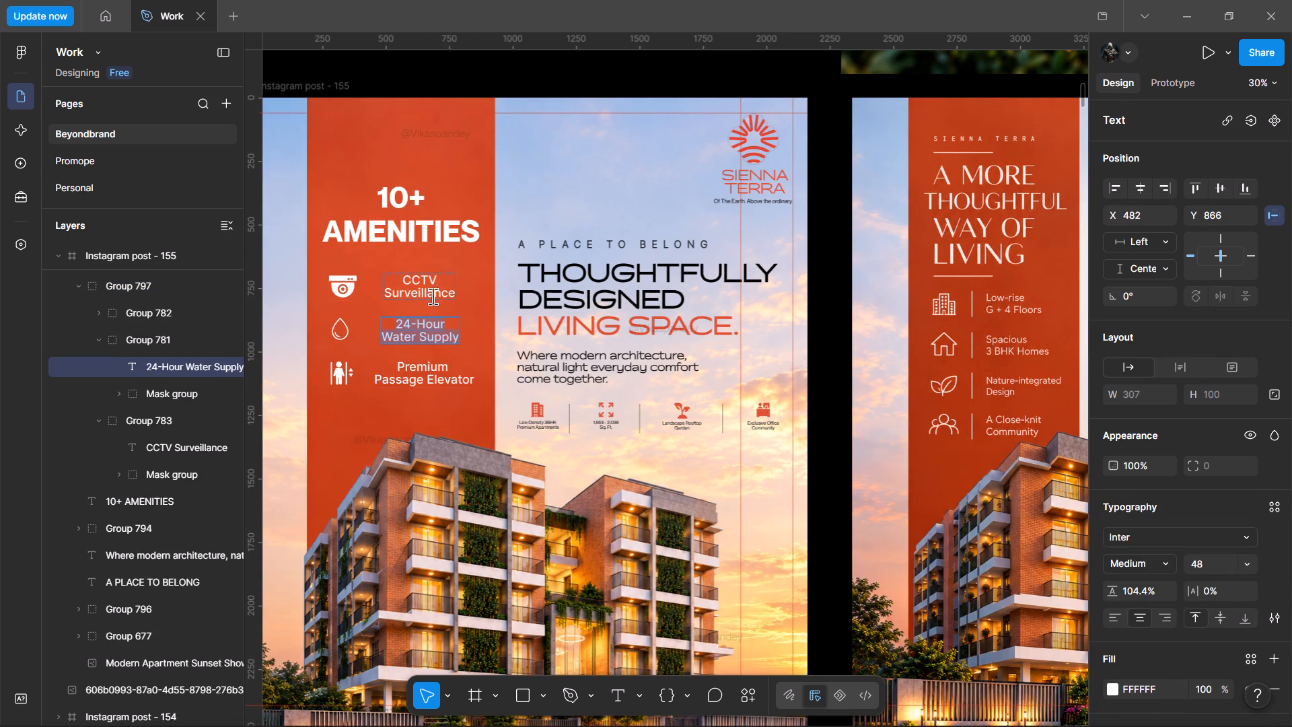
click(436, 293)
click(585, 182)
shift+double_click(427, 328)
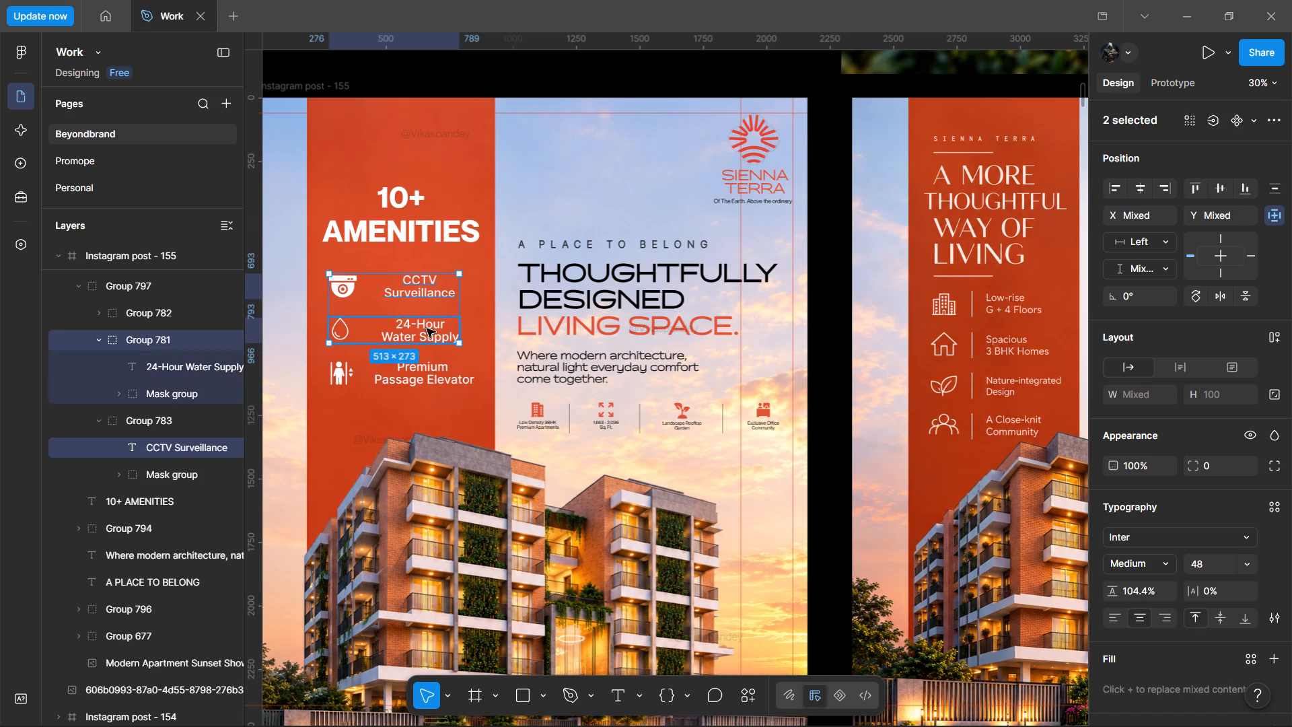
shift+double_click(420, 368)
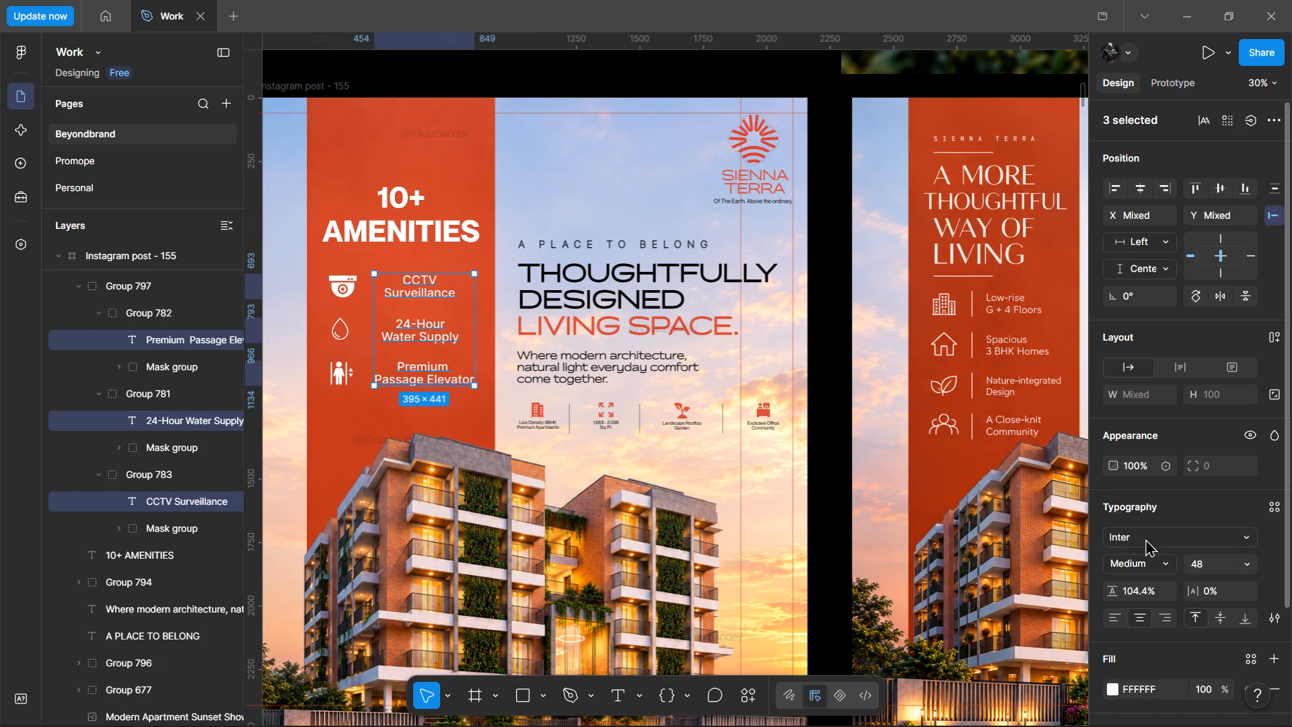
click(1145, 539)
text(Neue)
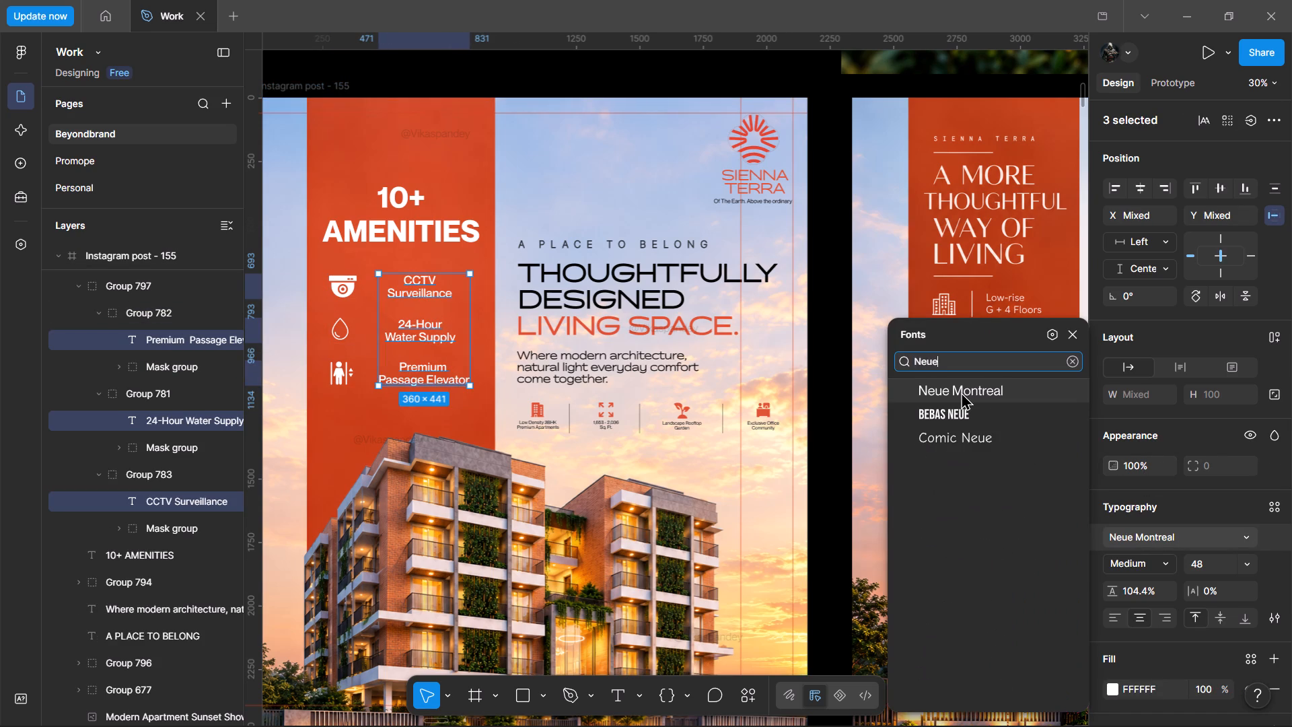
click(961, 391)
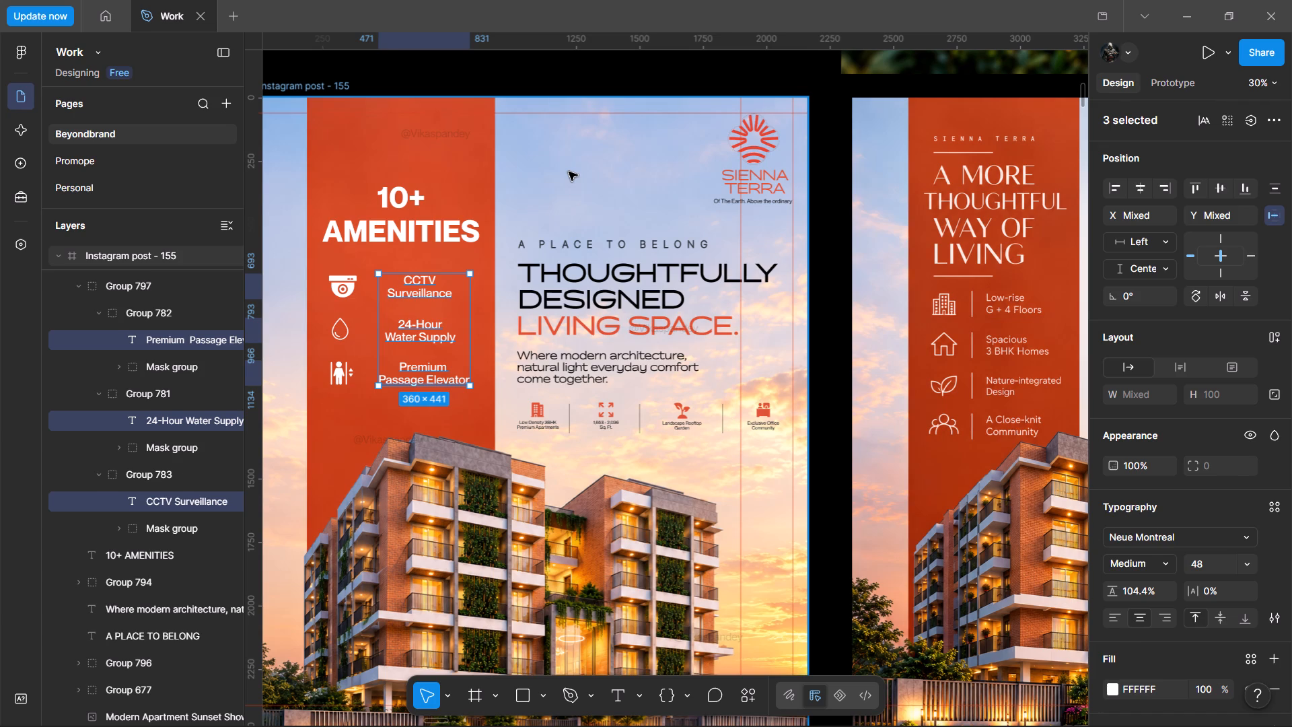
click(569, 172)
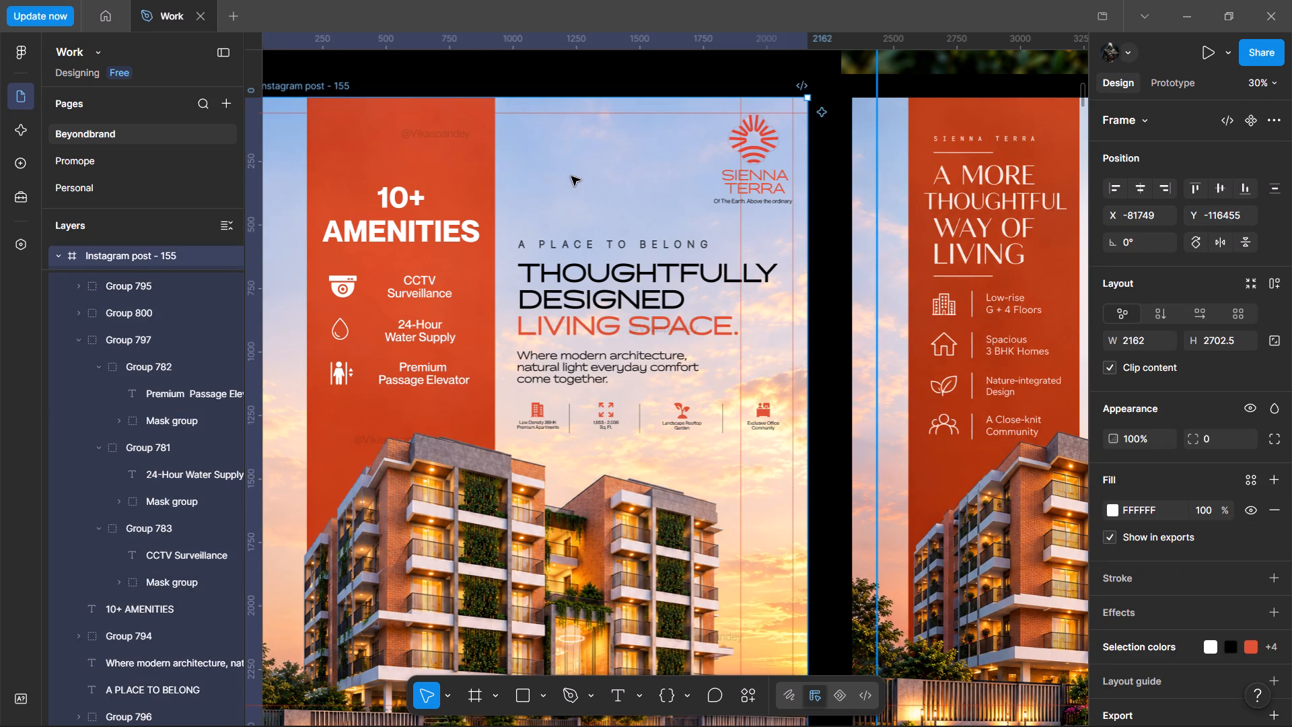
Switch to File Explorer and look through the images in the Wallpaper folder.
click(643, 716)
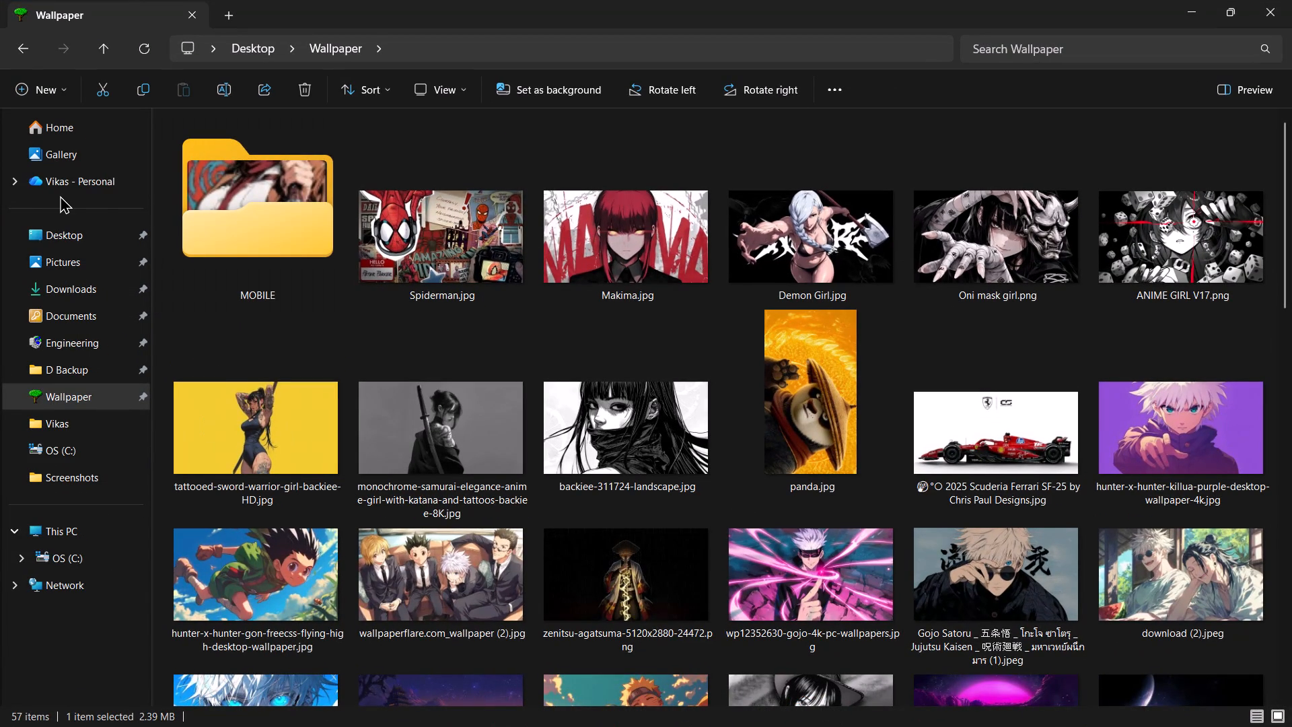
scroll(660, 377, down, 6)
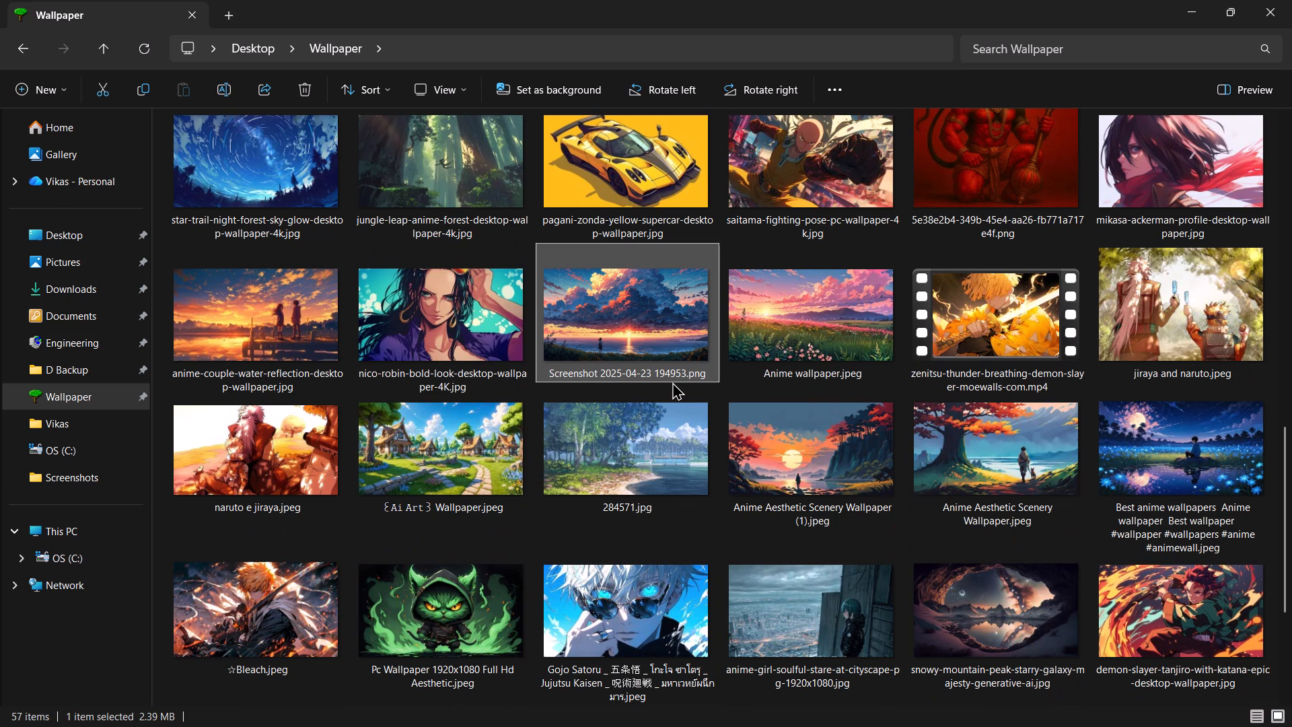
scroll(672, 384, up, 6)
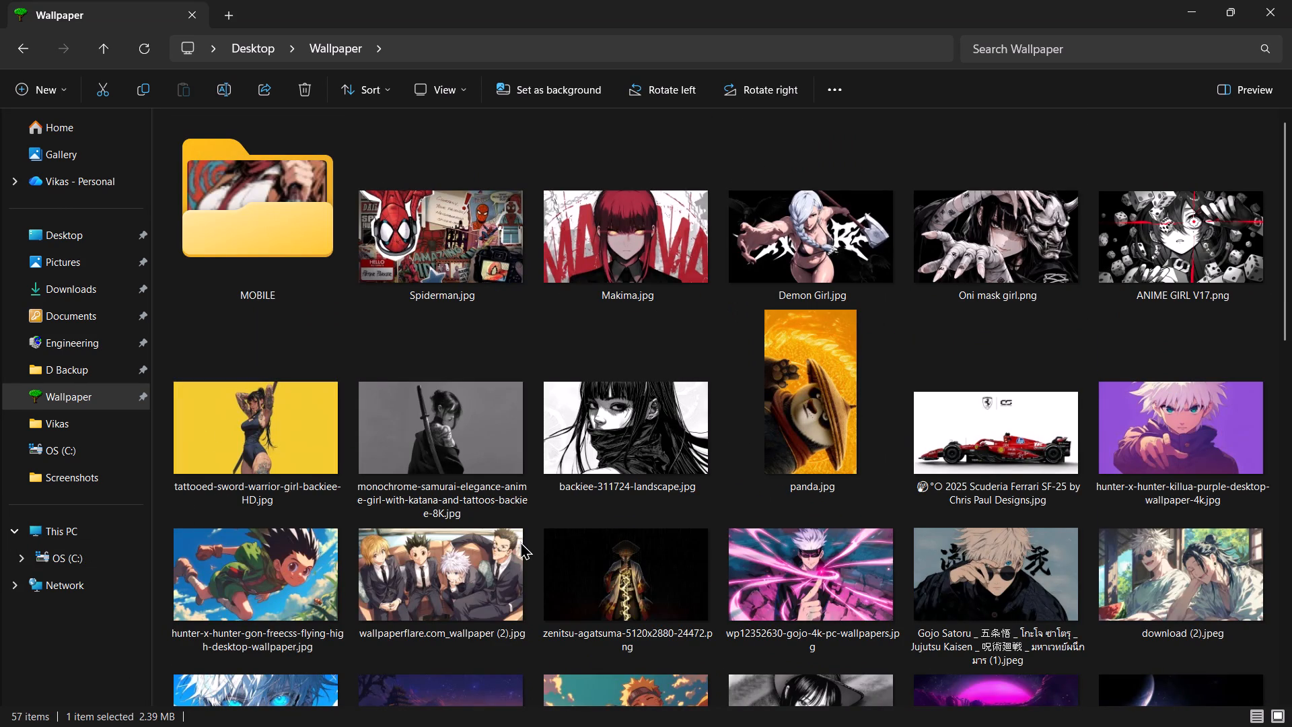
scroll(521, 542, down, 1)
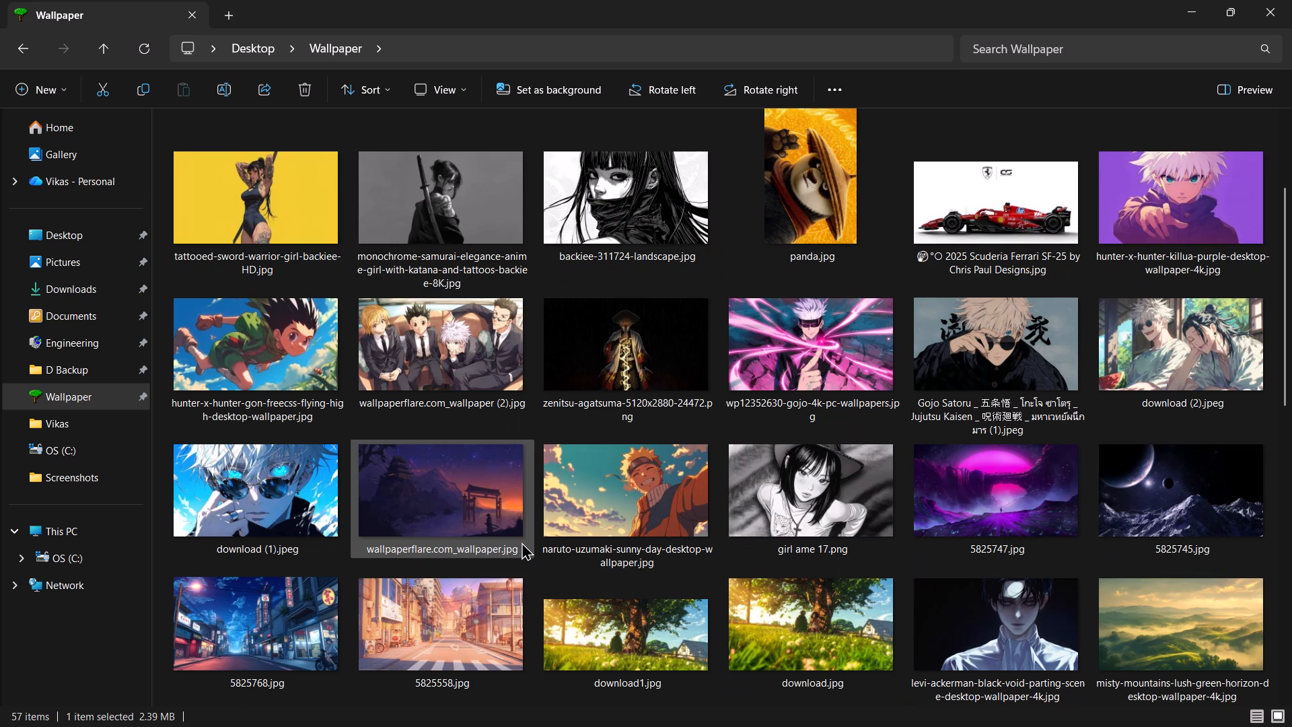
In File Explorer's Wallpaper folder, set wallpaperbetter.jpg as the desktop background.
scroll(522, 542, down, 4)
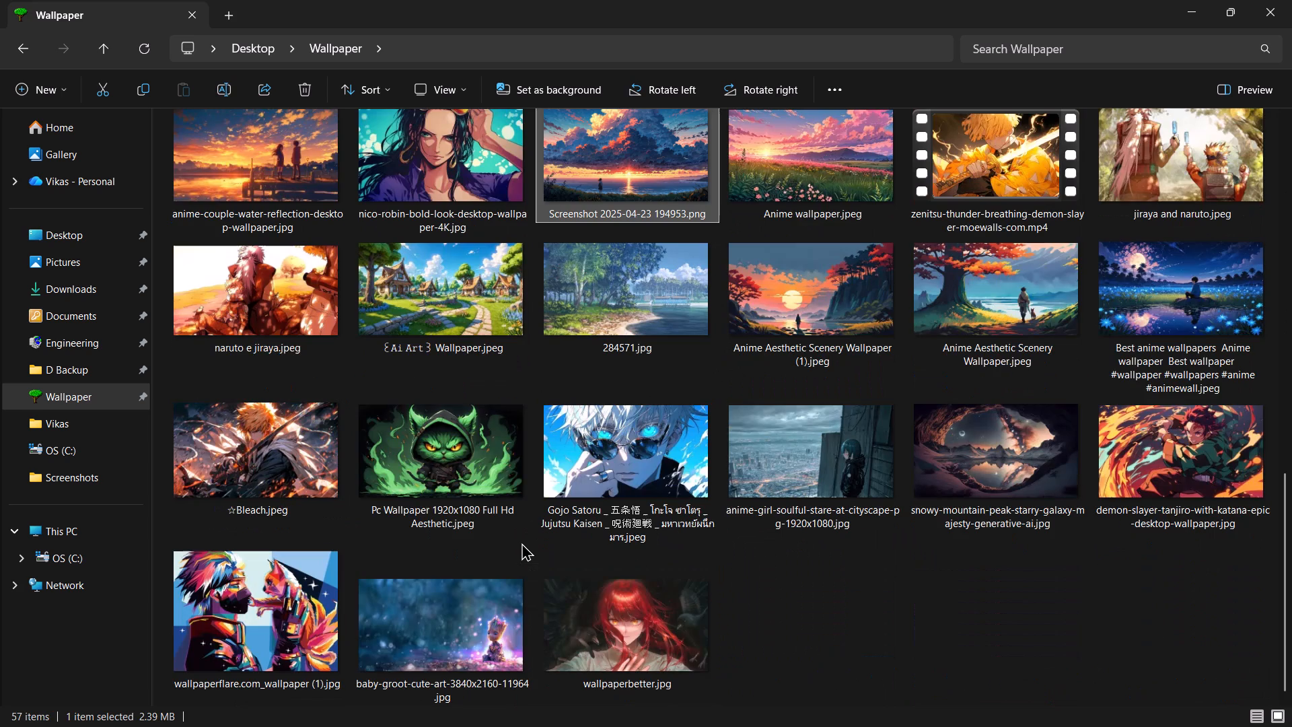
click(594, 594)
click(542, 89)
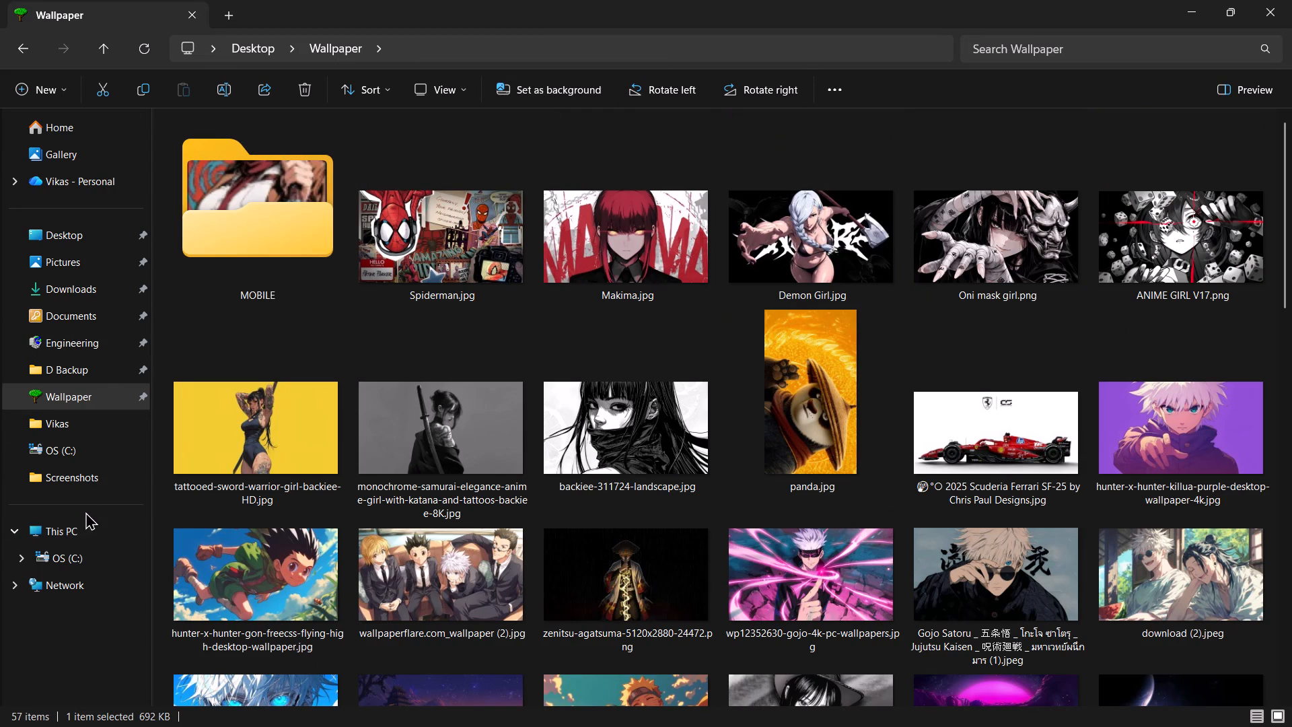
Open Brand Guide.pdf from the samanvitha folder inside D Backup on the C drive.
click(51, 558)
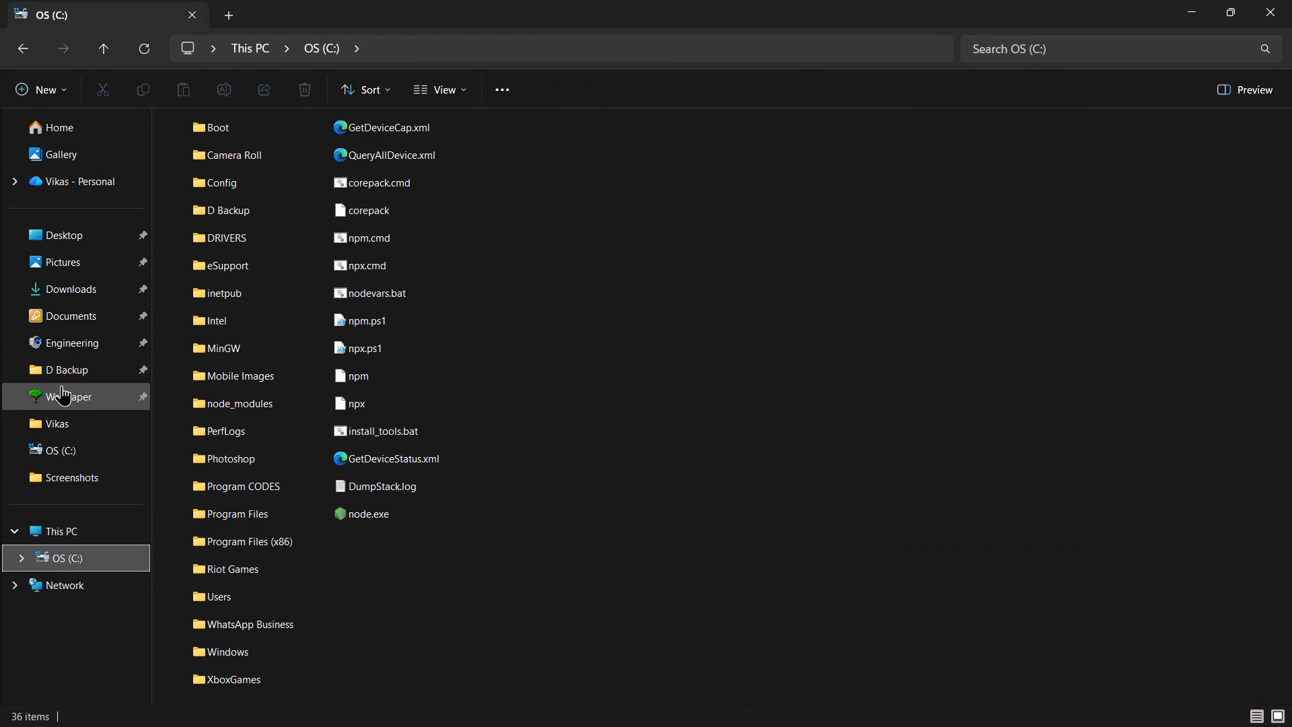
click(63, 366)
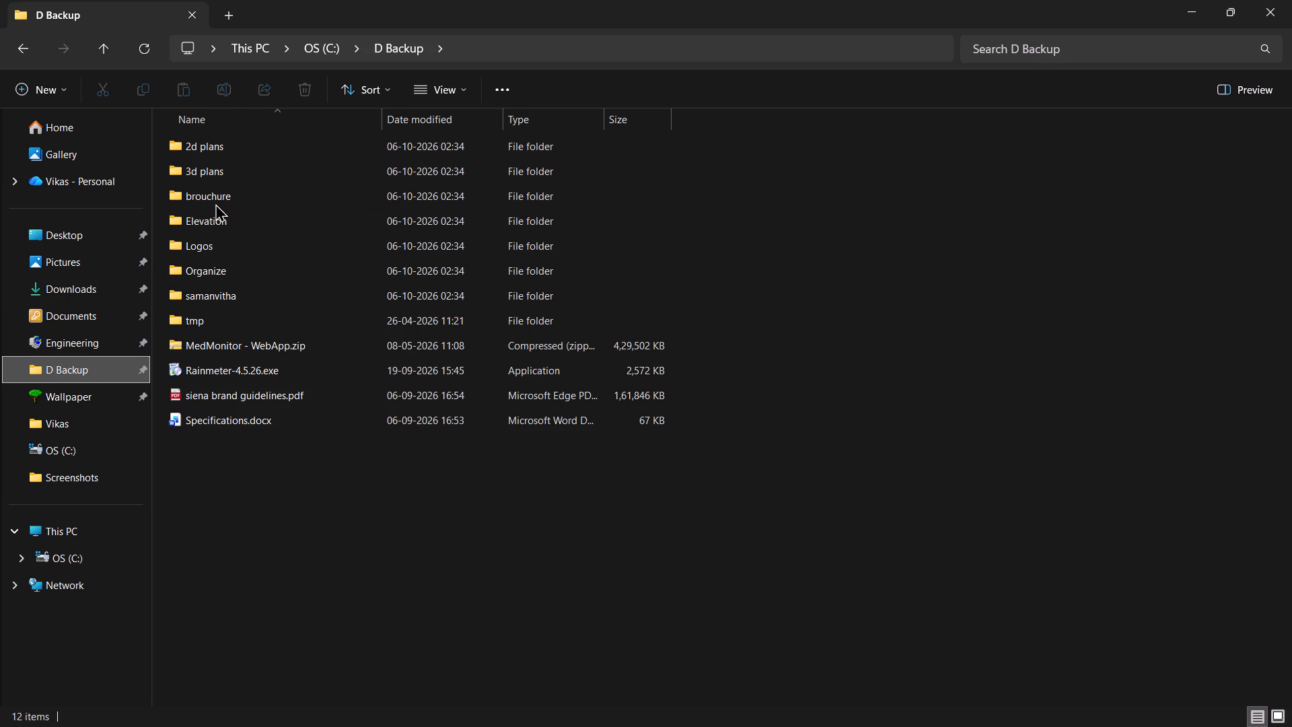
click(242, 392)
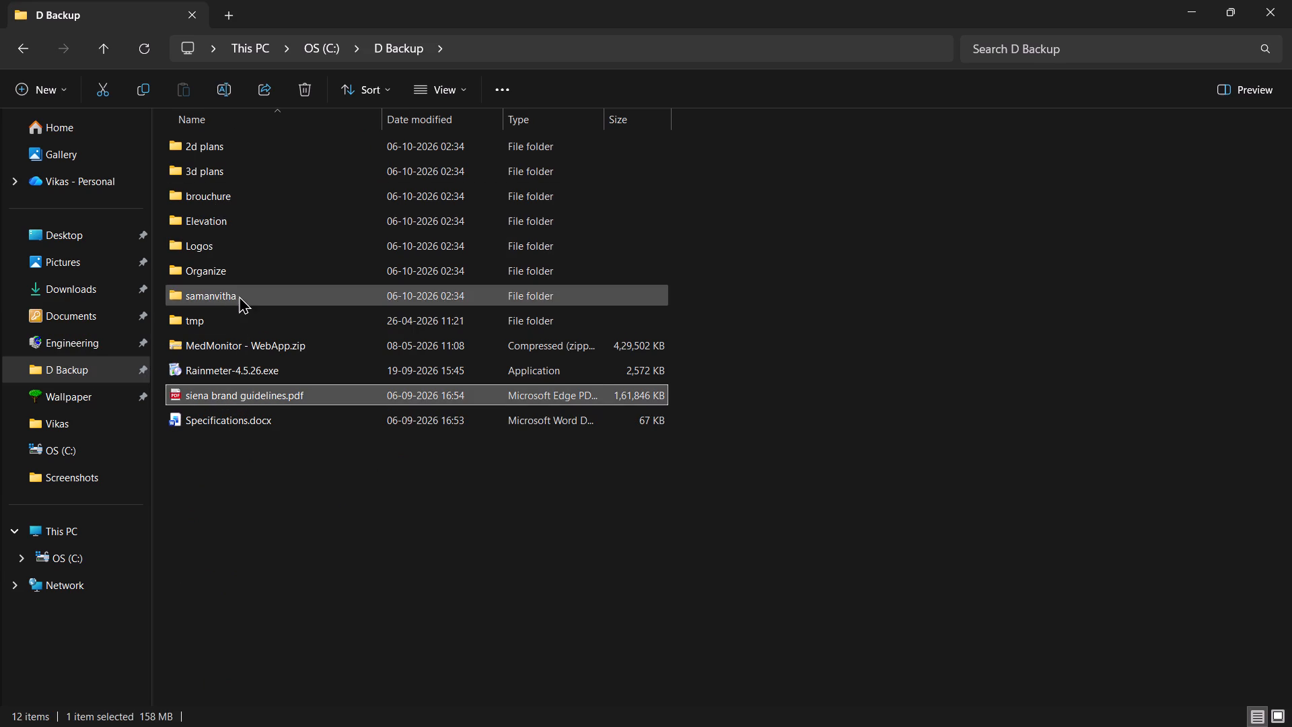
double_click(239, 296)
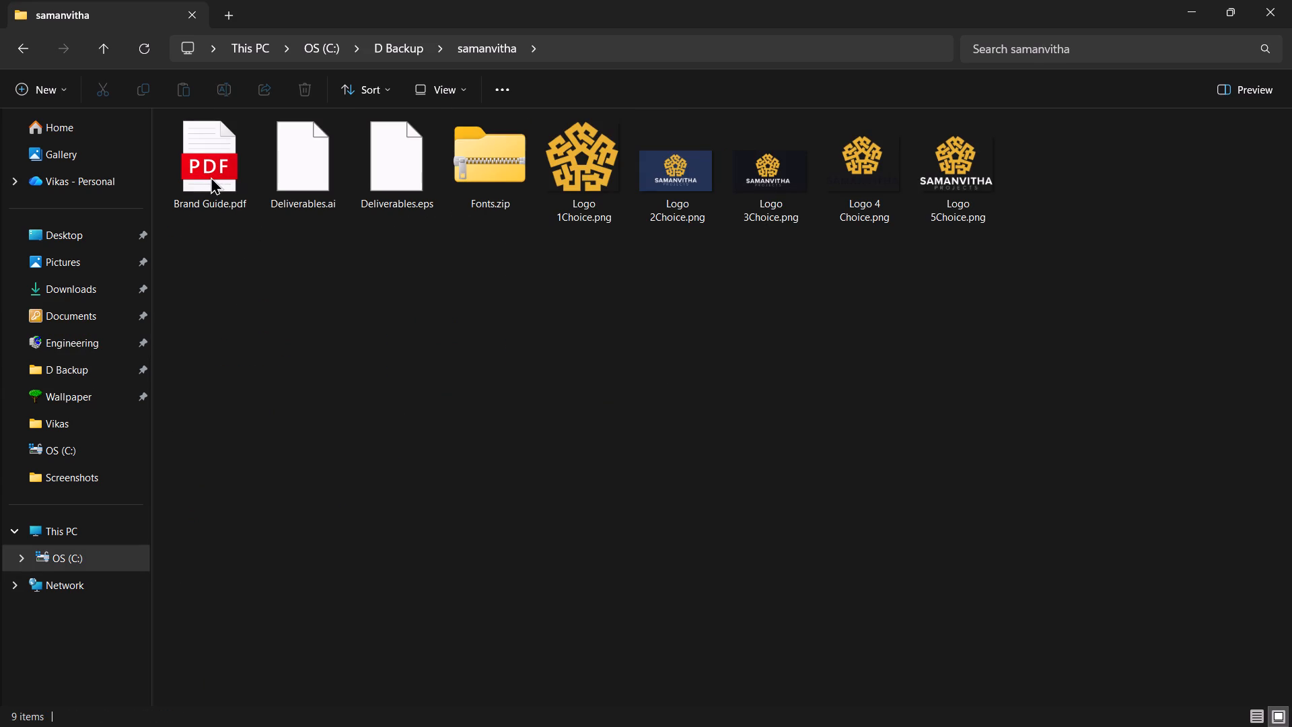
double_click(208, 176)
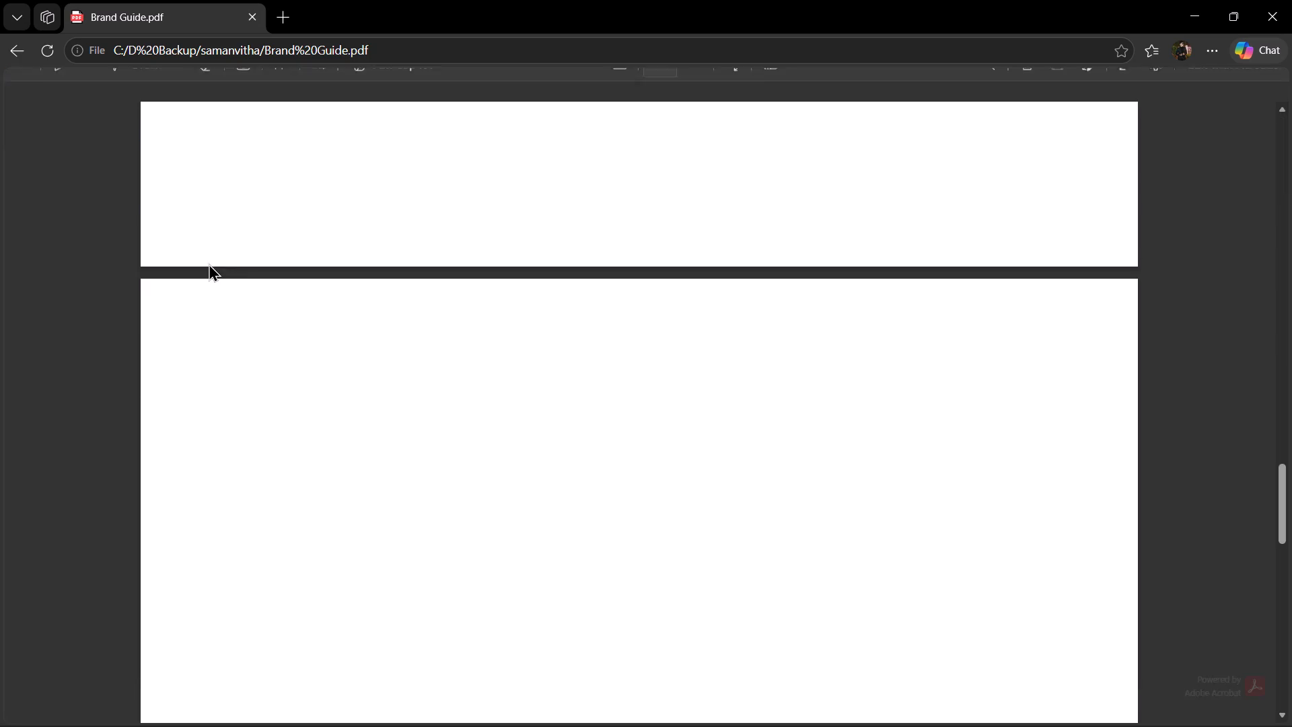
Examine the Samanvitha brand guide's colour palette, typography and logo mockup pages.
scroll(251, 265, up, 1)
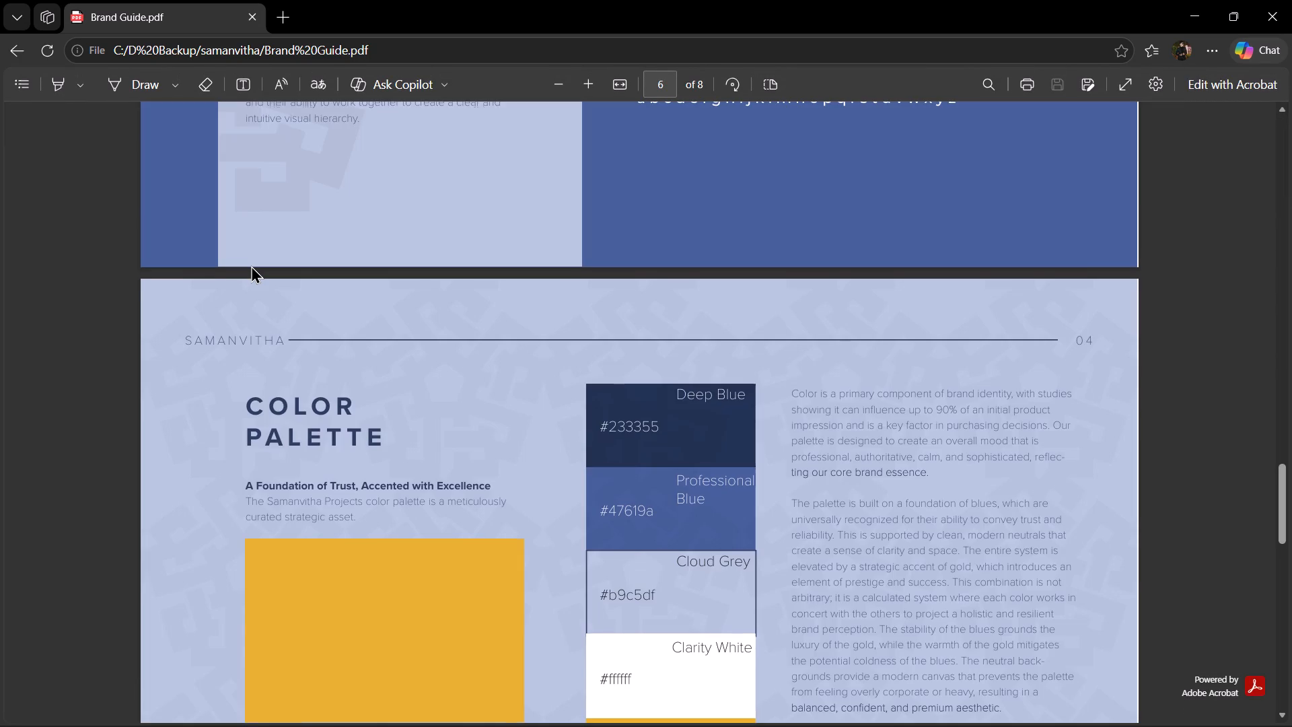
scroll(251, 265, up, 4)
scroll(251, 265, down, 1)
scroll(251, 265, up, 1)
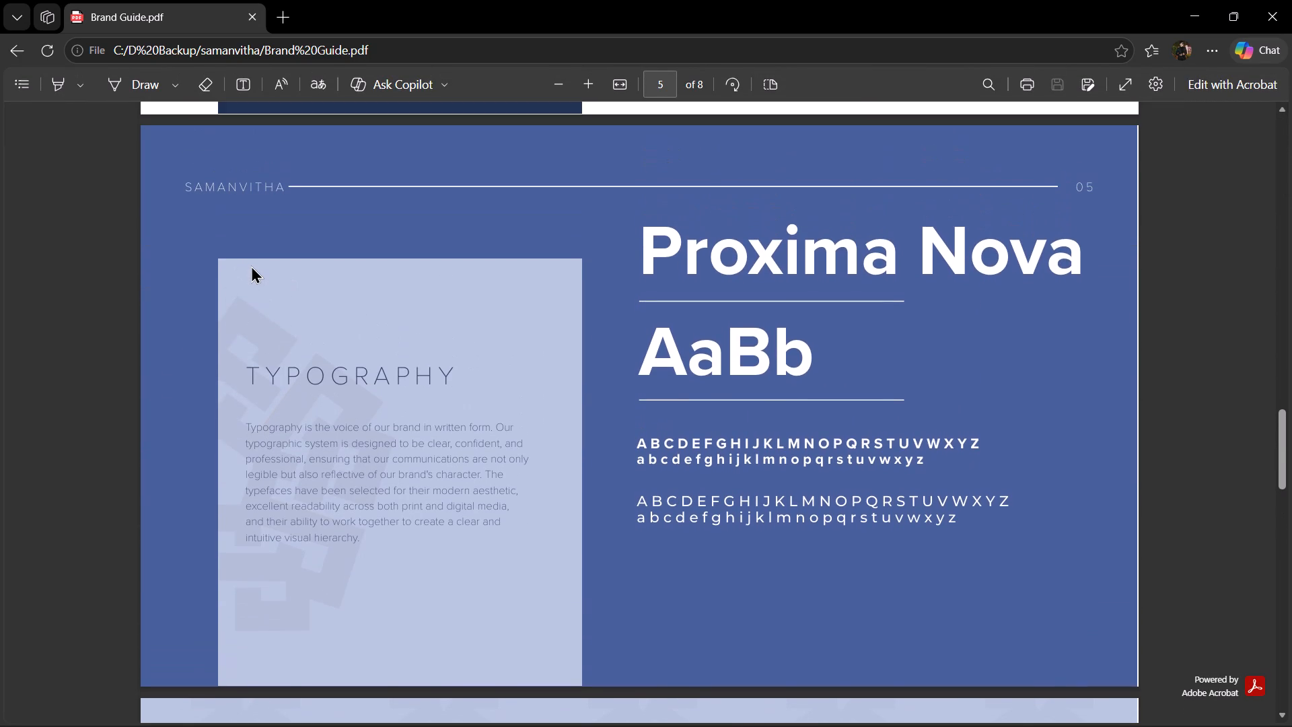
scroll(252, 266, up, 8)
scroll(255, 266, down, 6)
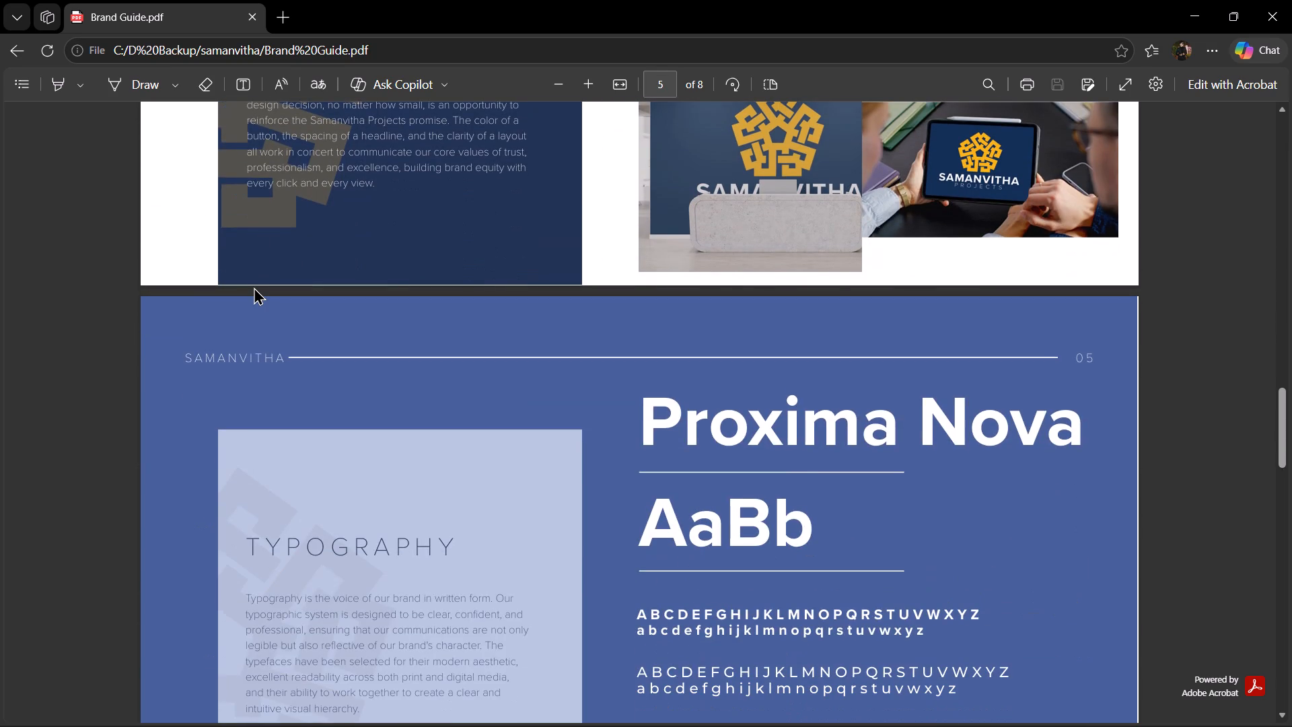
Switch back to Figma and set the 10+ AMENITIES heading's font to ProximaNova-Regular.
key(alt+Tab)
key(alt+Tab)
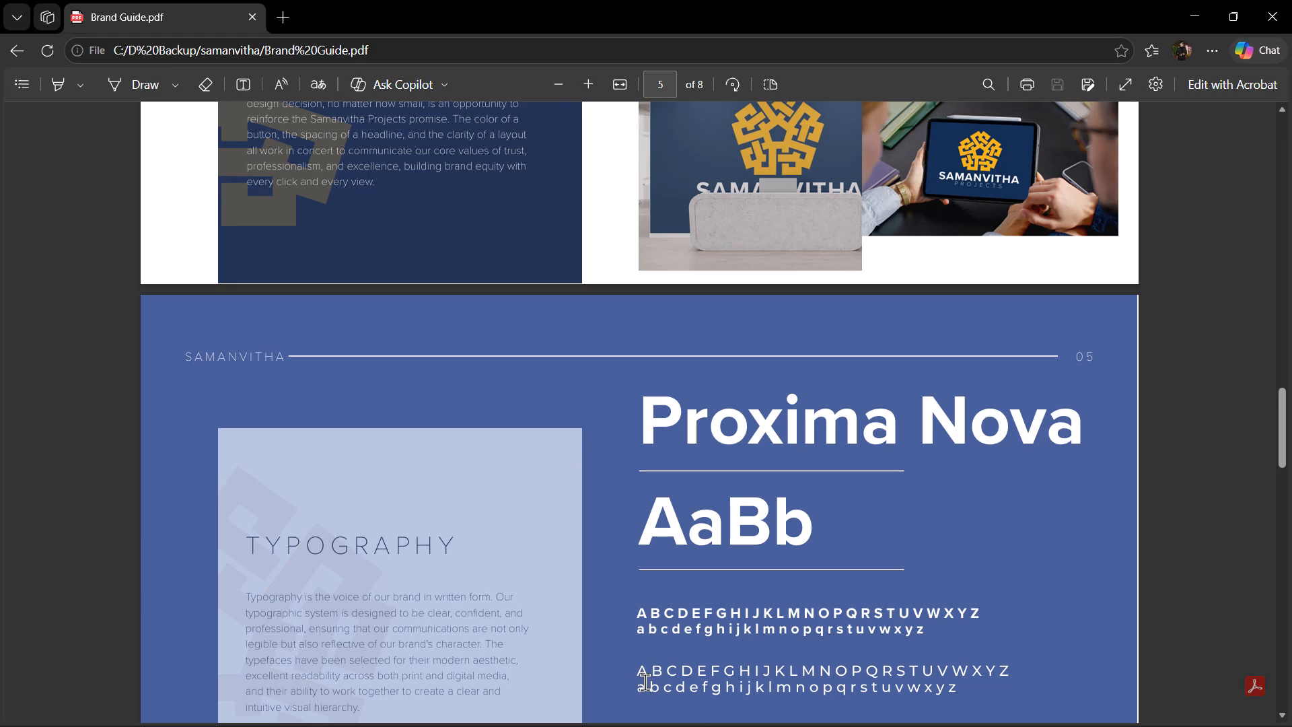
click(513, 701)
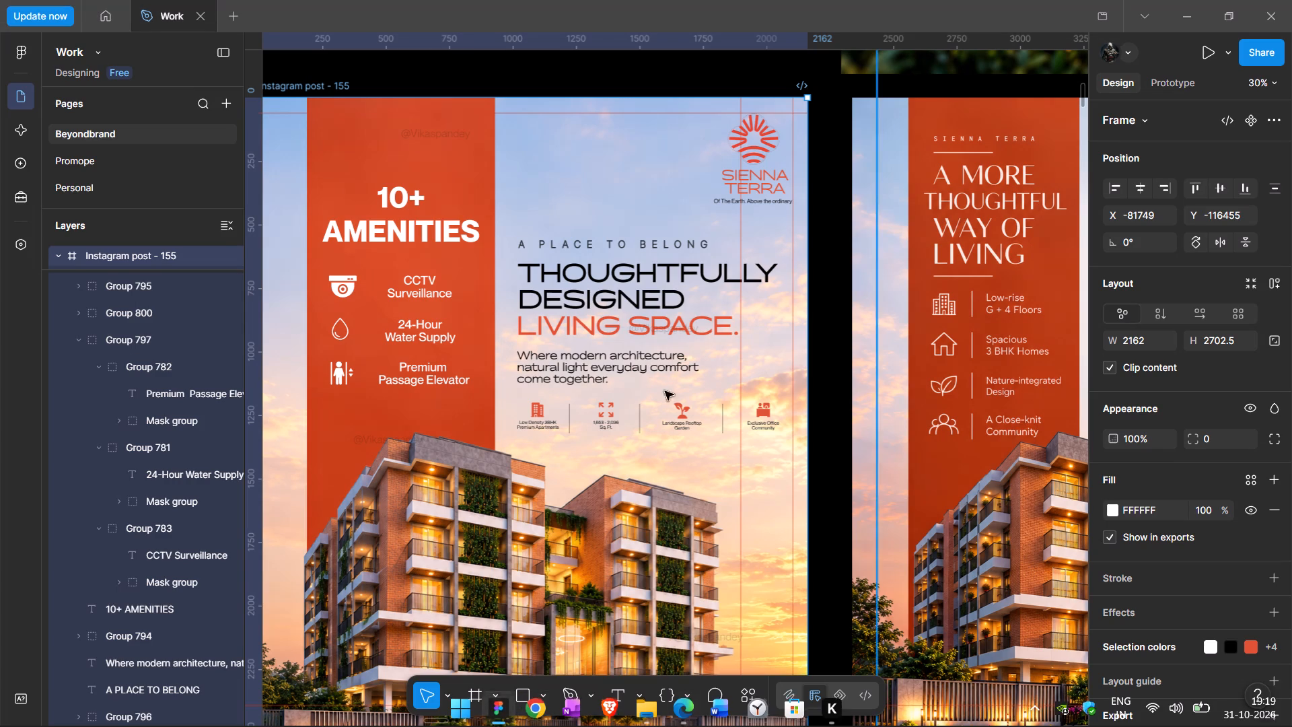
double_click(395, 230)
click(1141, 532)
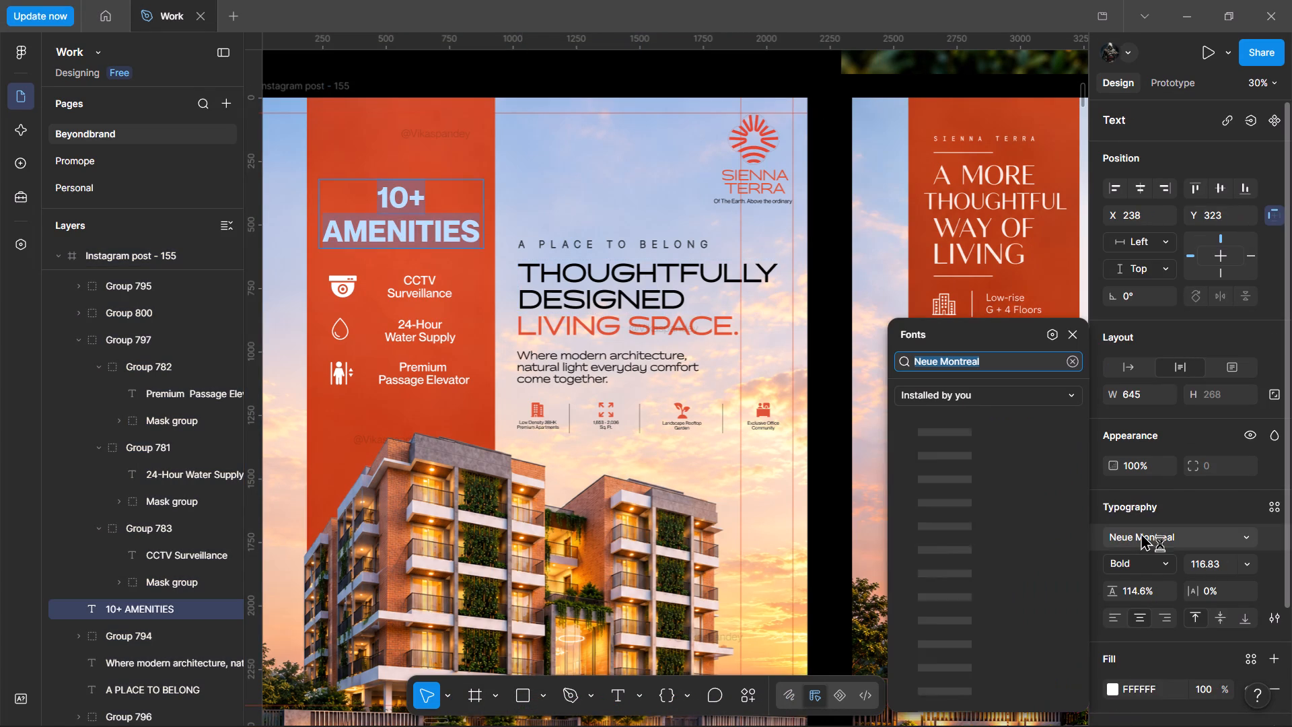
text(Pro)
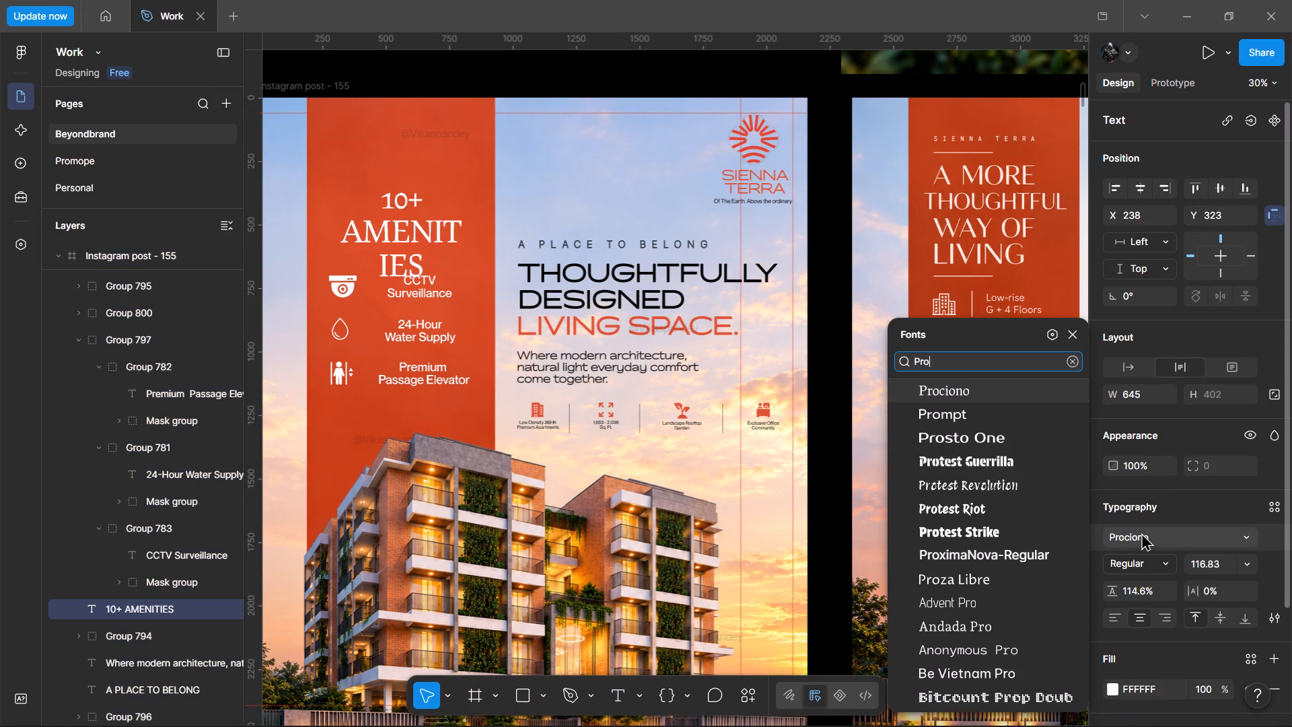
key(x)
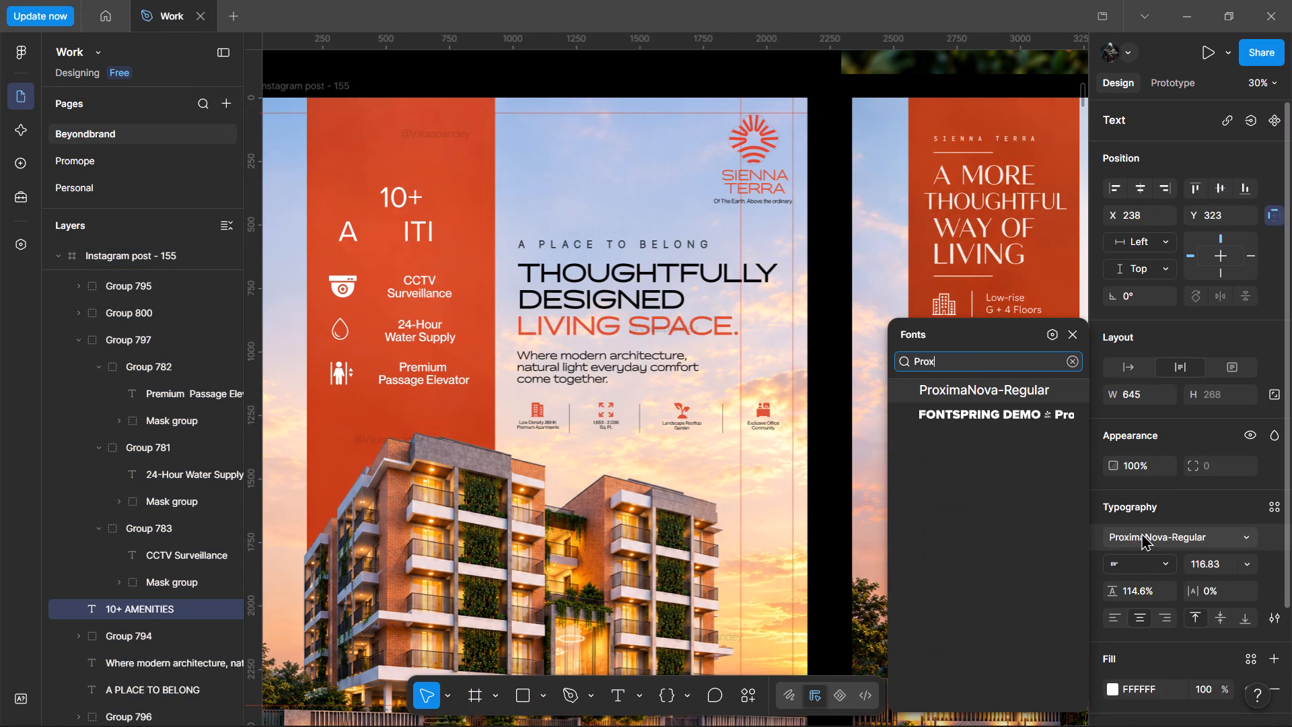
key(Return)
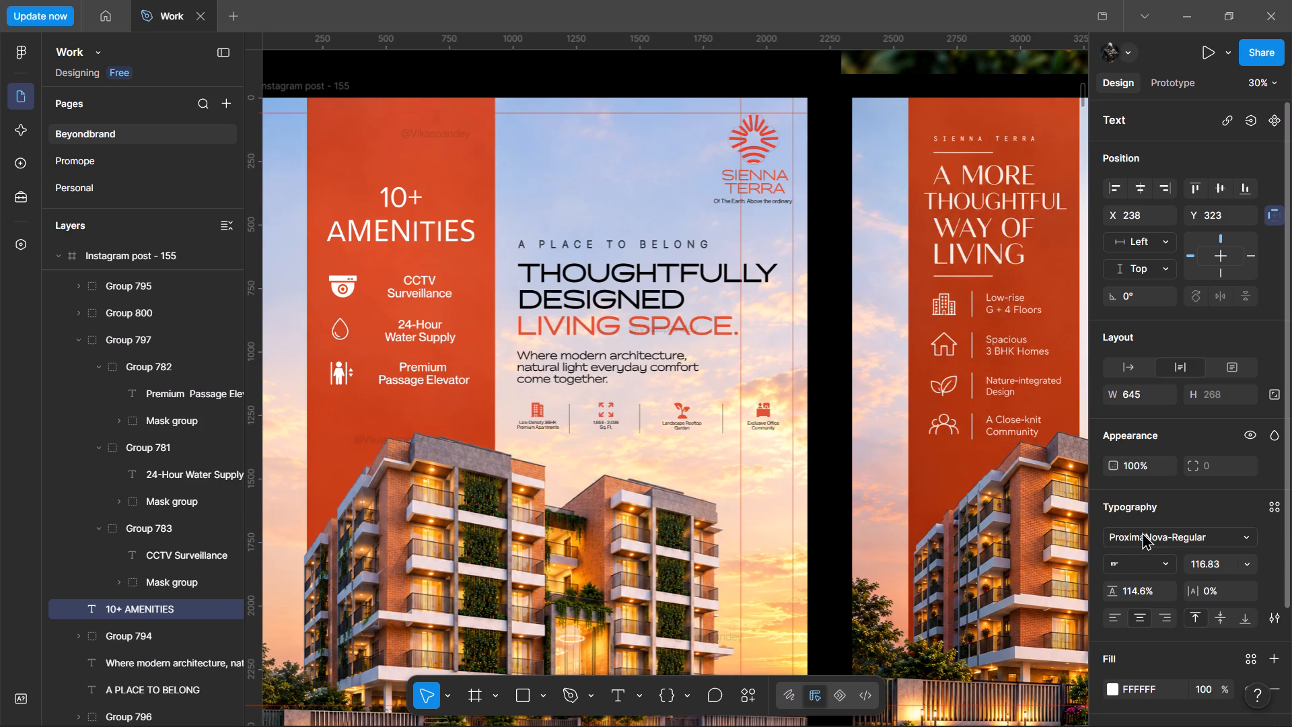
click(1140, 556)
click(1139, 560)
scroll(1151, 585, down, 2)
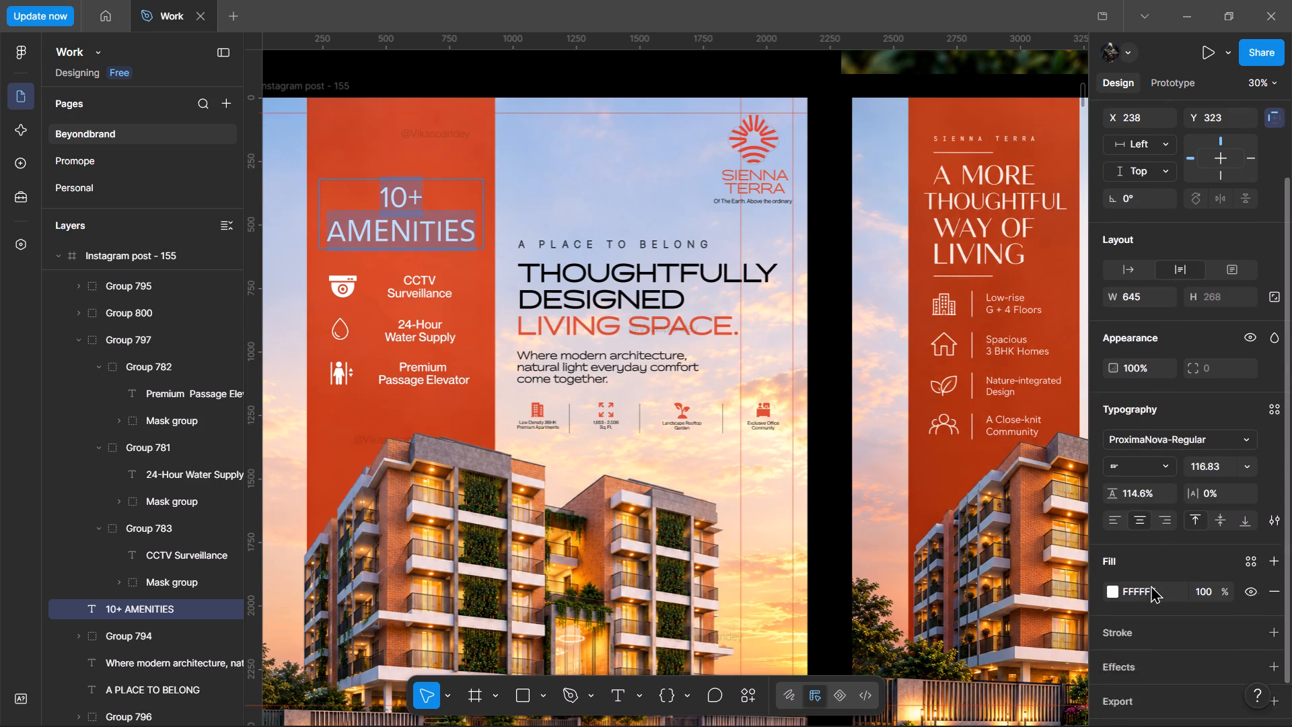
scroll(1151, 585, down, 1)
Set the CCTV Surveillance, 24-Hour Water Supply and Premium Passage Elevator labels to the ProximaNova-Regular font.
click(436, 290)
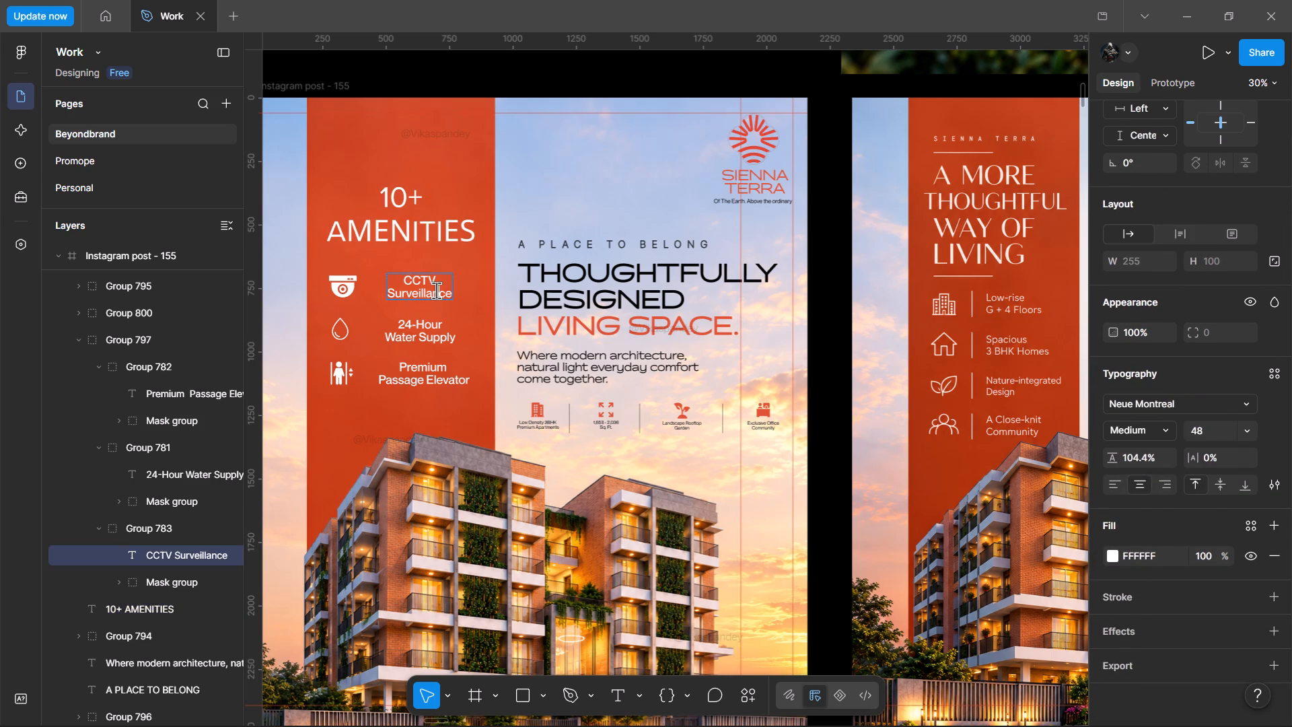
shift+click(428, 330)
click(434, 290)
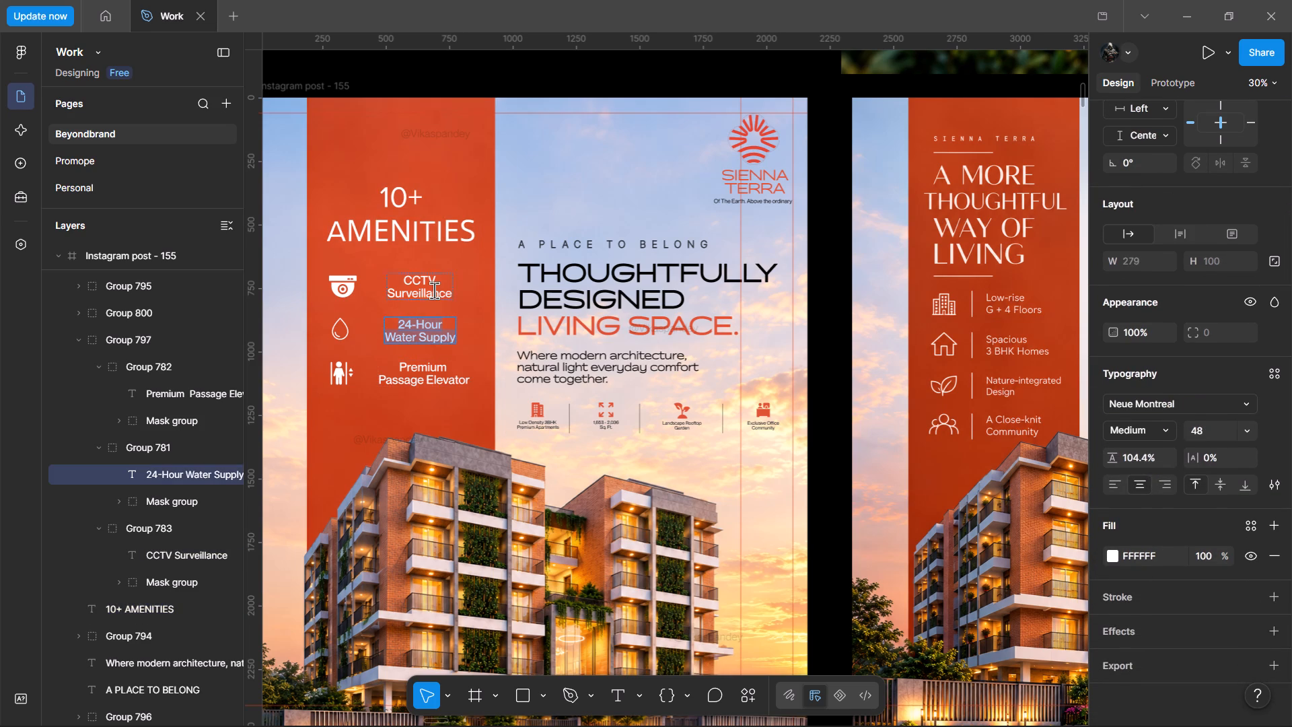
click(572, 197)
shift+double_click(427, 331)
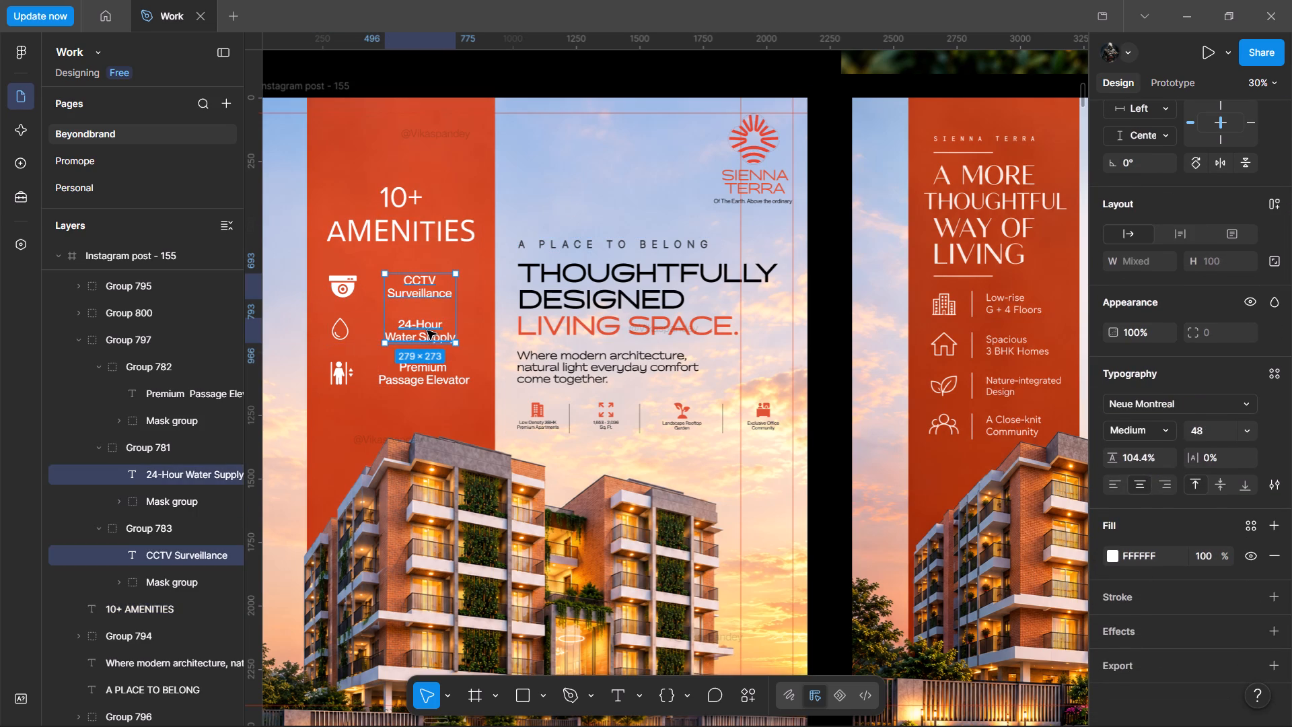
shift+double_click(427, 382)
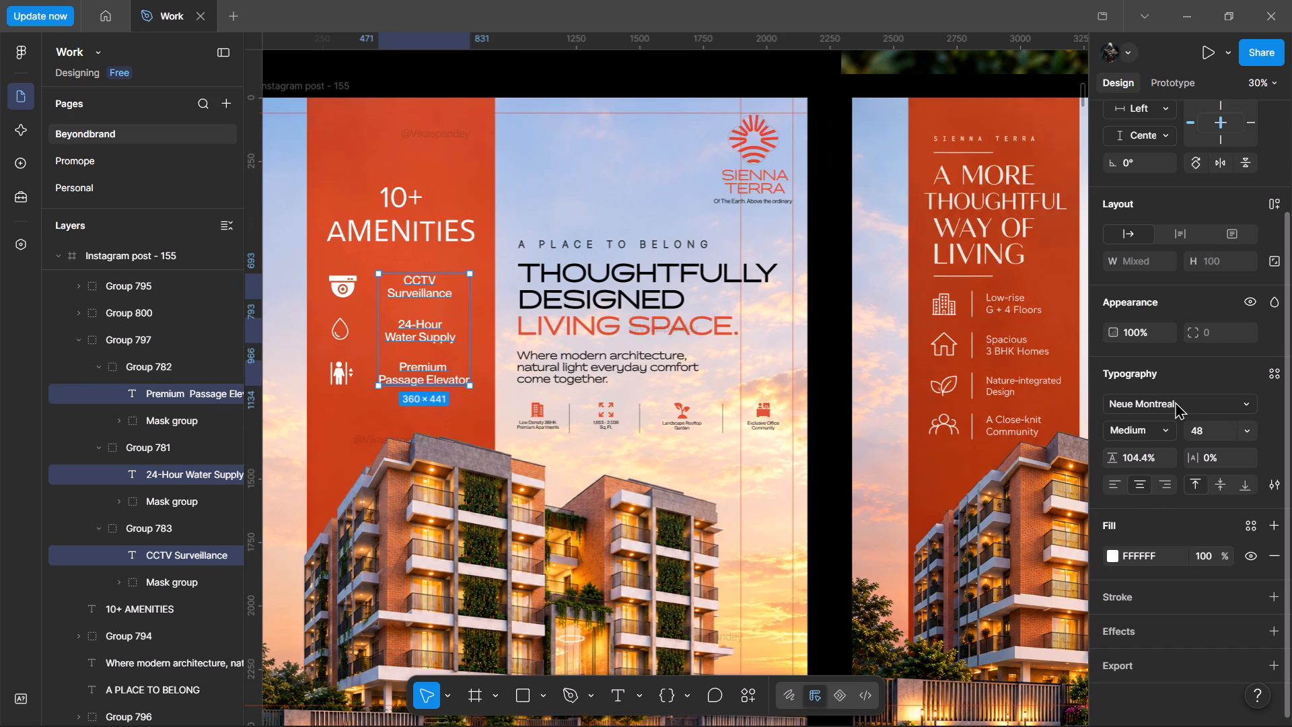
click(1175, 401)
text(Pro)
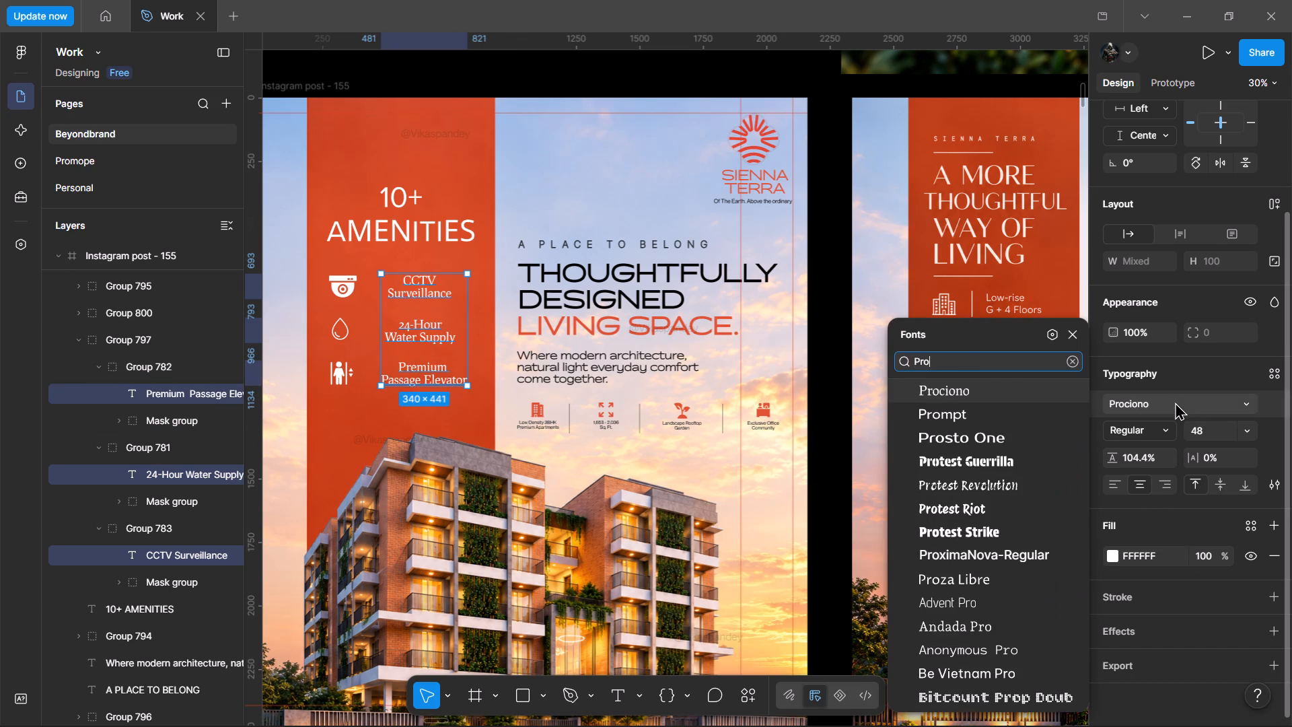
key(x)
key(Return)
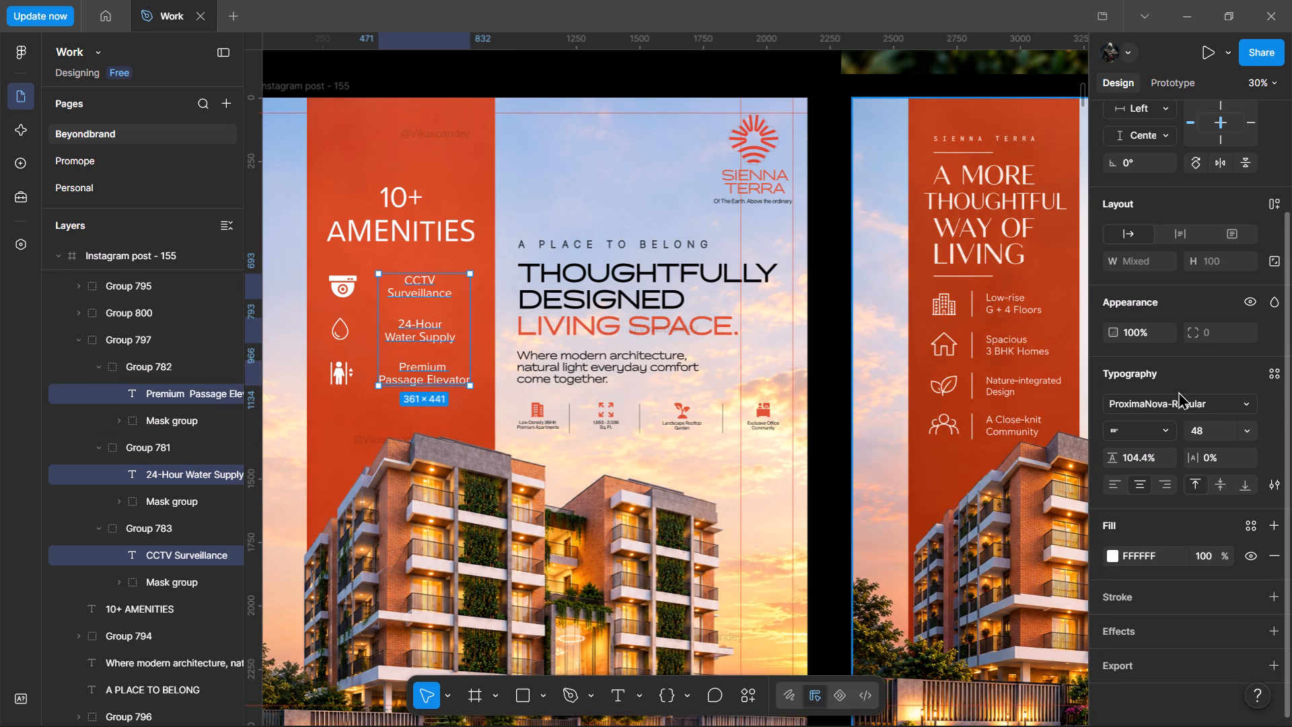
Add an outside stroke in white (FFFFFF) to the 10+ AMENITIES heading.
click(434, 234)
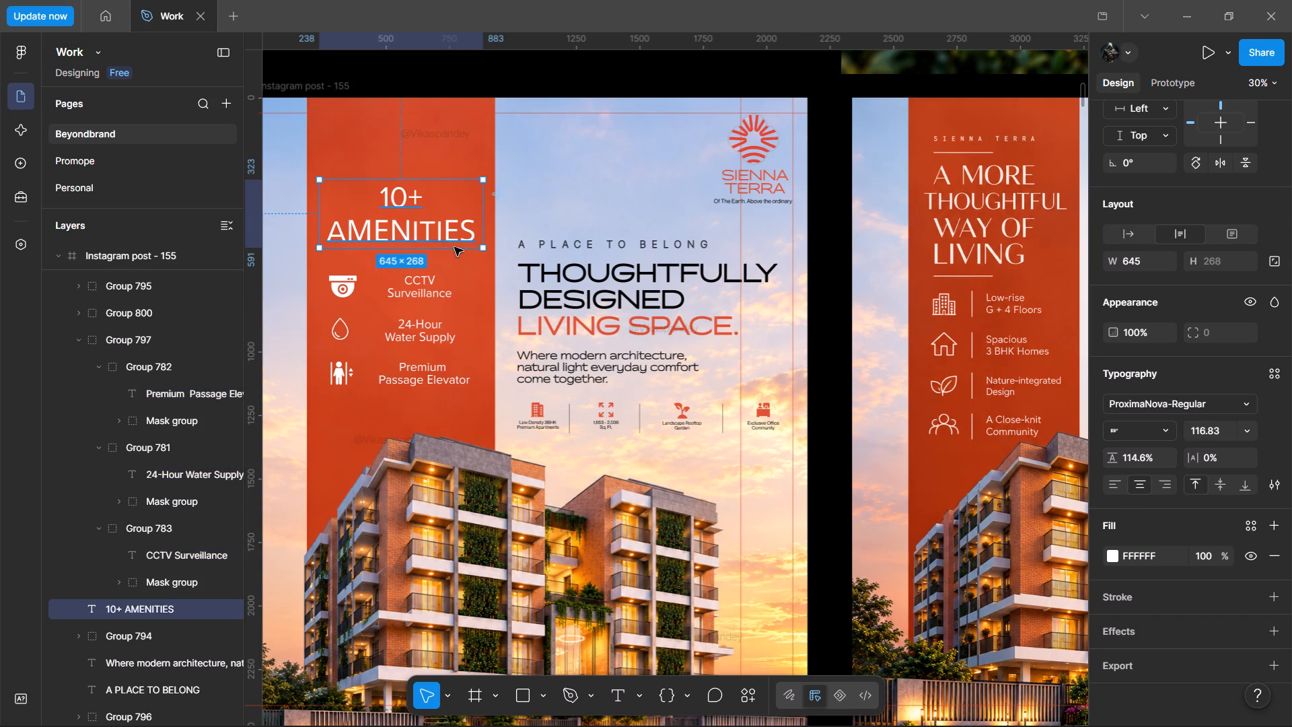
scroll(1147, 490, down, 5)
click(1260, 600)
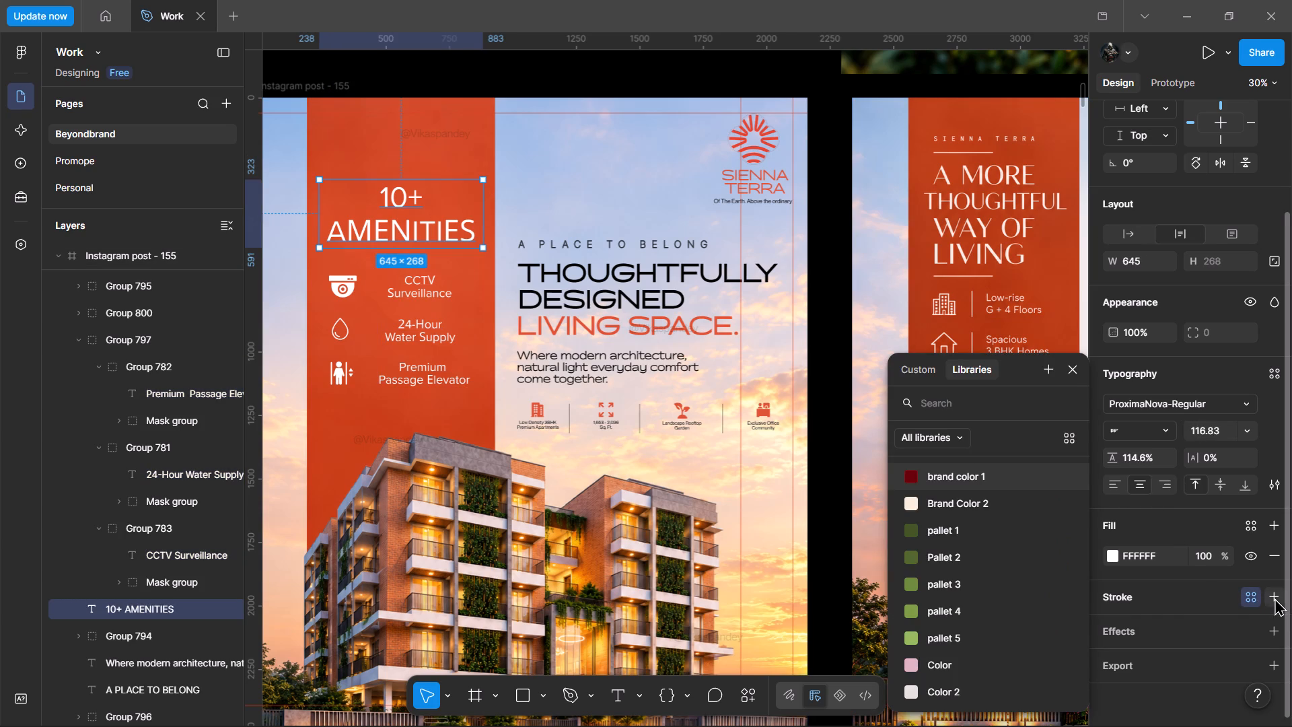
click(1275, 598)
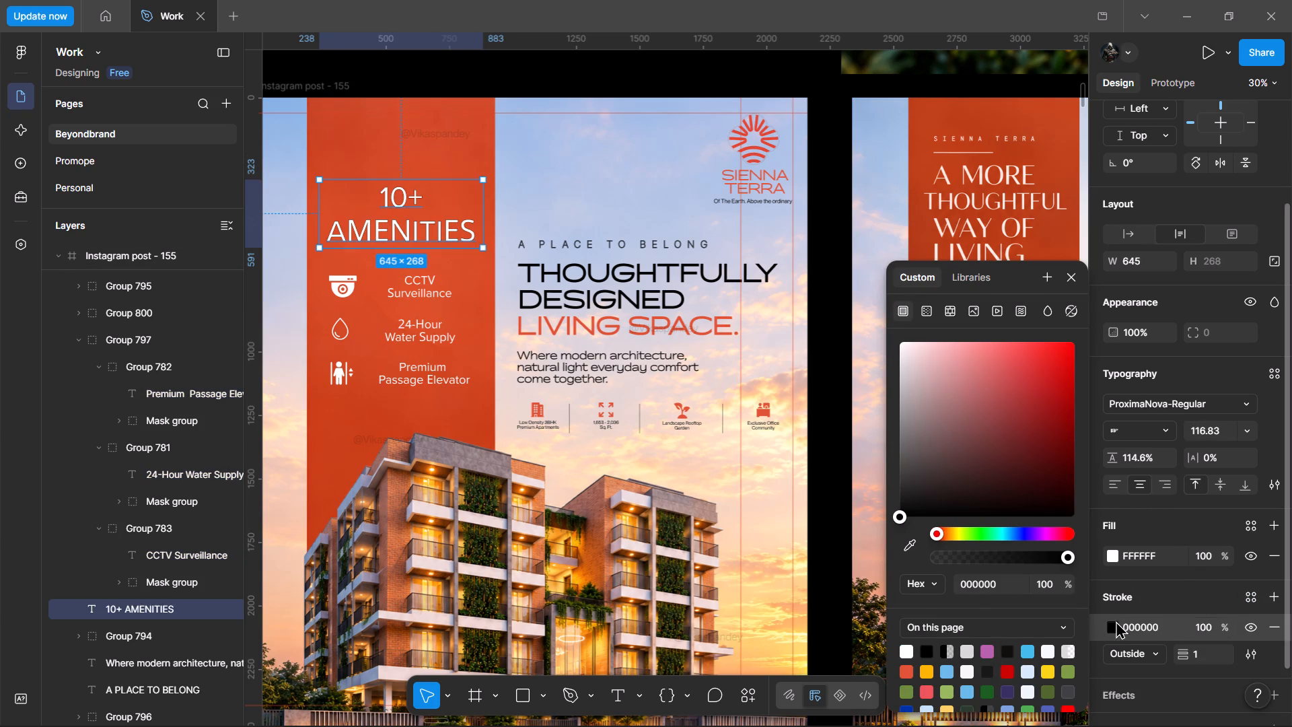
click(1108, 627)
click(1116, 624)
drag(990, 446, 759, 57)
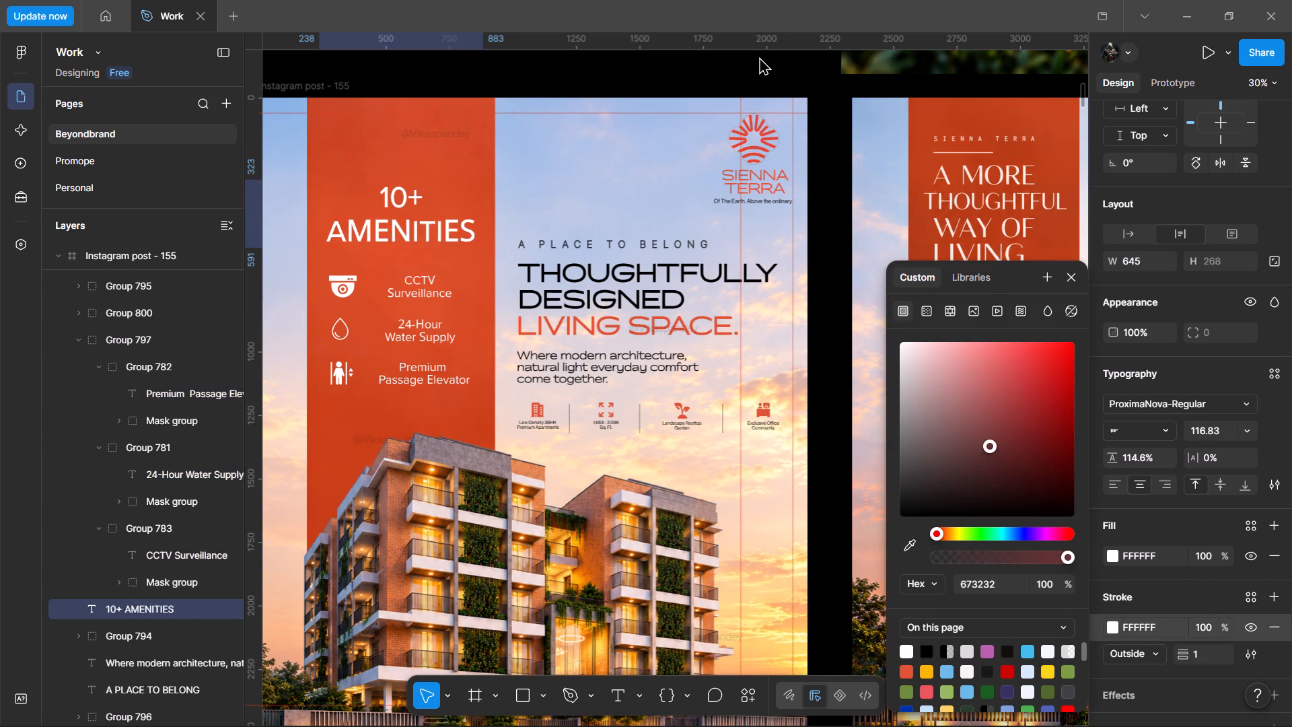
drag(759, 57, 758, 57)
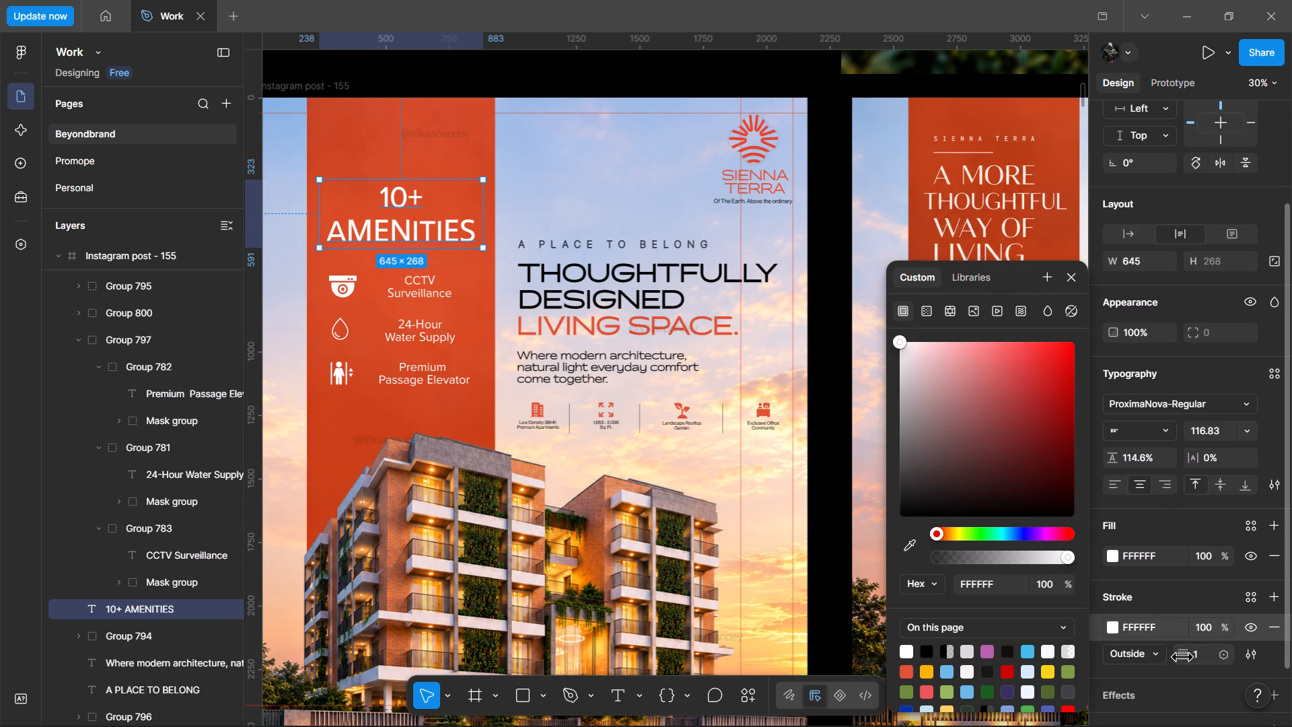
Set the 10+ AMENITIES heading's stroke weight to 3.
drag(1184, 658, 650, 377)
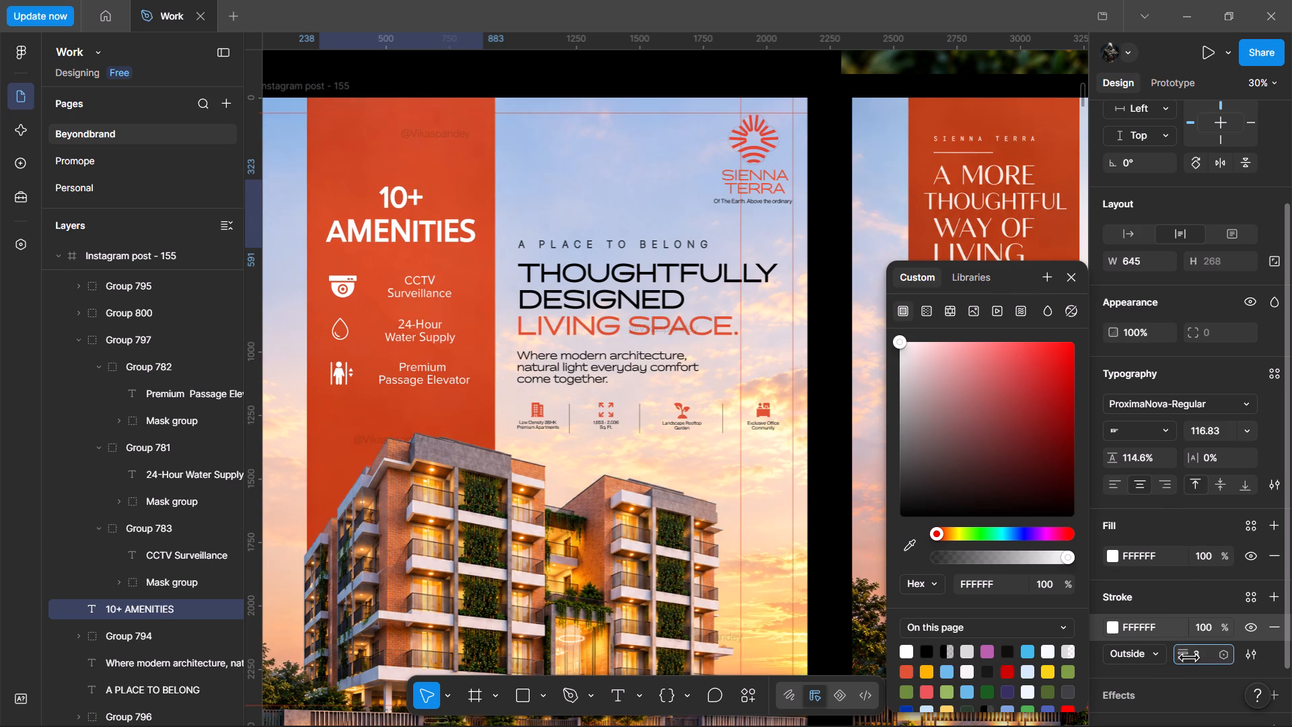
drag(650, 377, 648, 377)
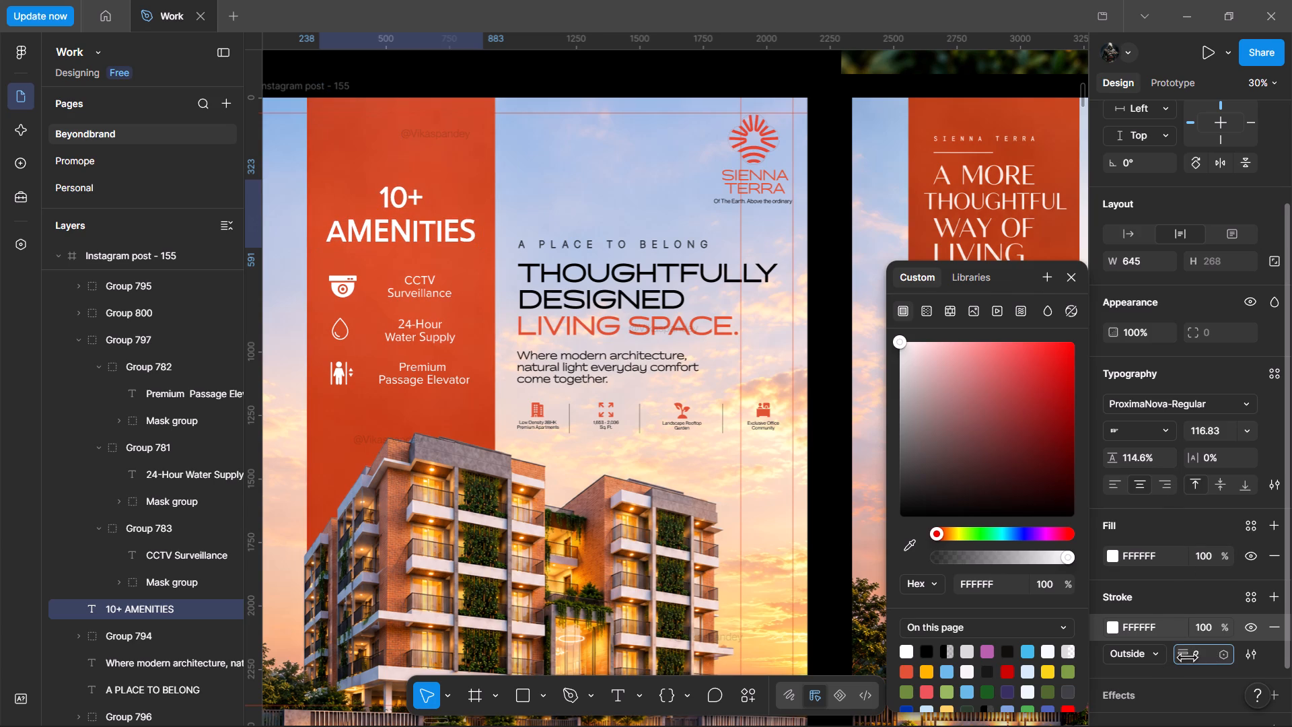
drag(648, 377, 646, 374)
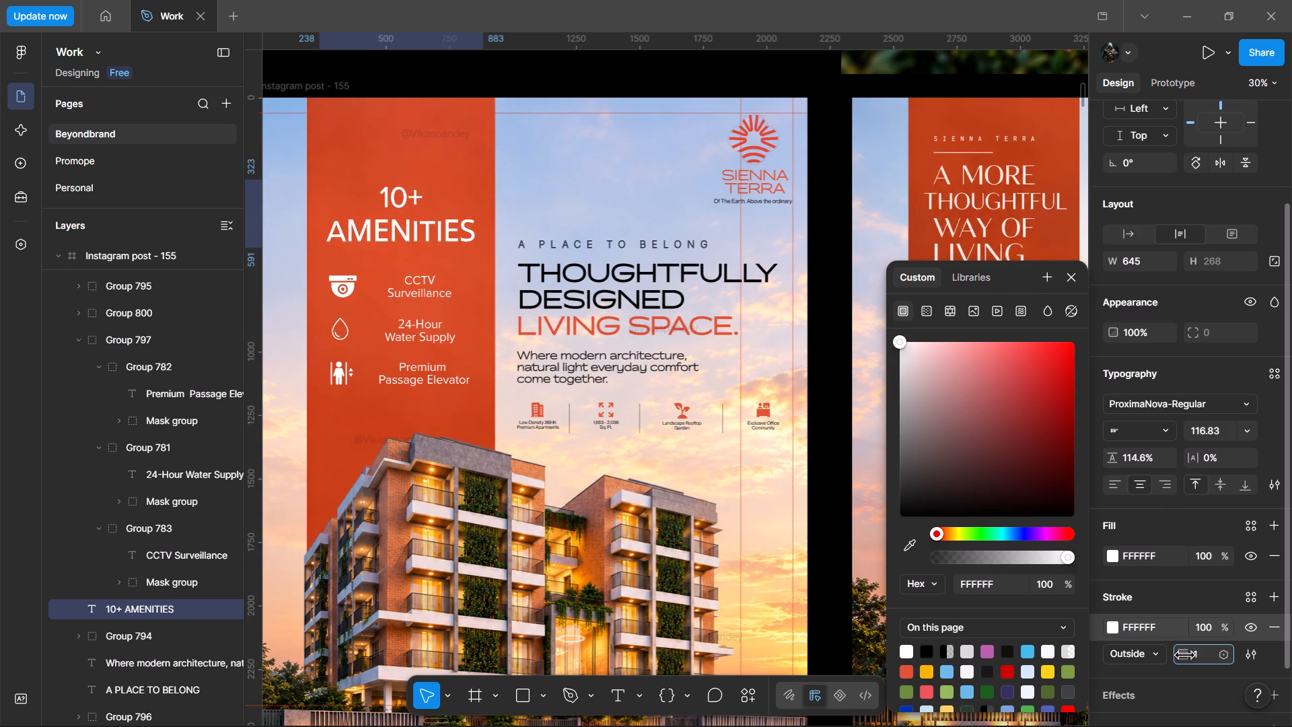
drag(646, 374, 649, 374)
drag(1186, 450, 649, 379)
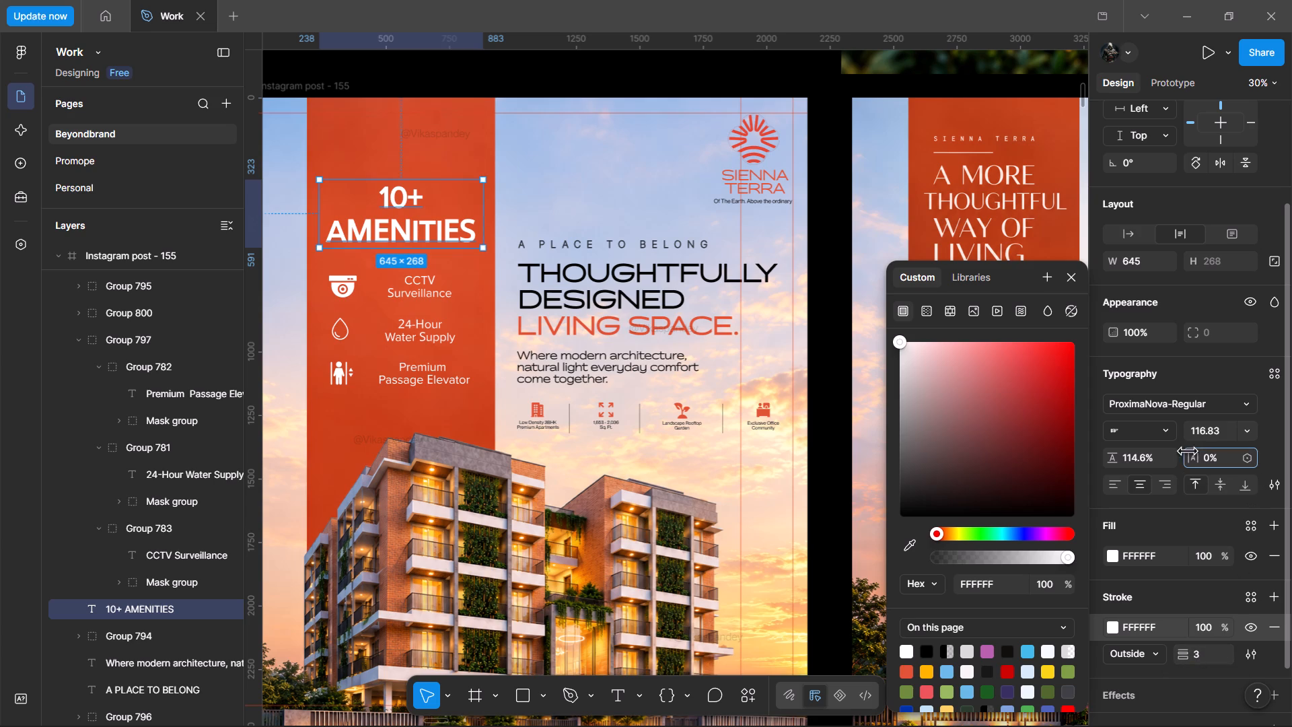
drag(649, 379, 649, 380)
click(607, 157)
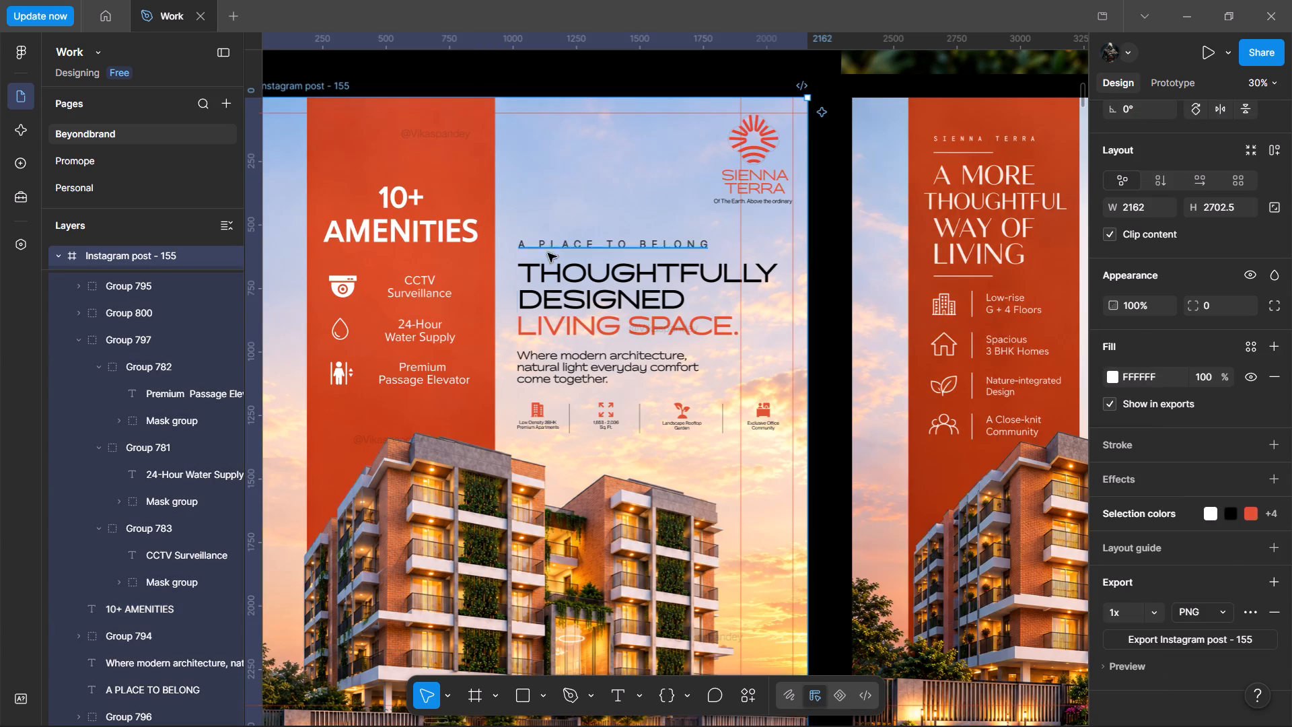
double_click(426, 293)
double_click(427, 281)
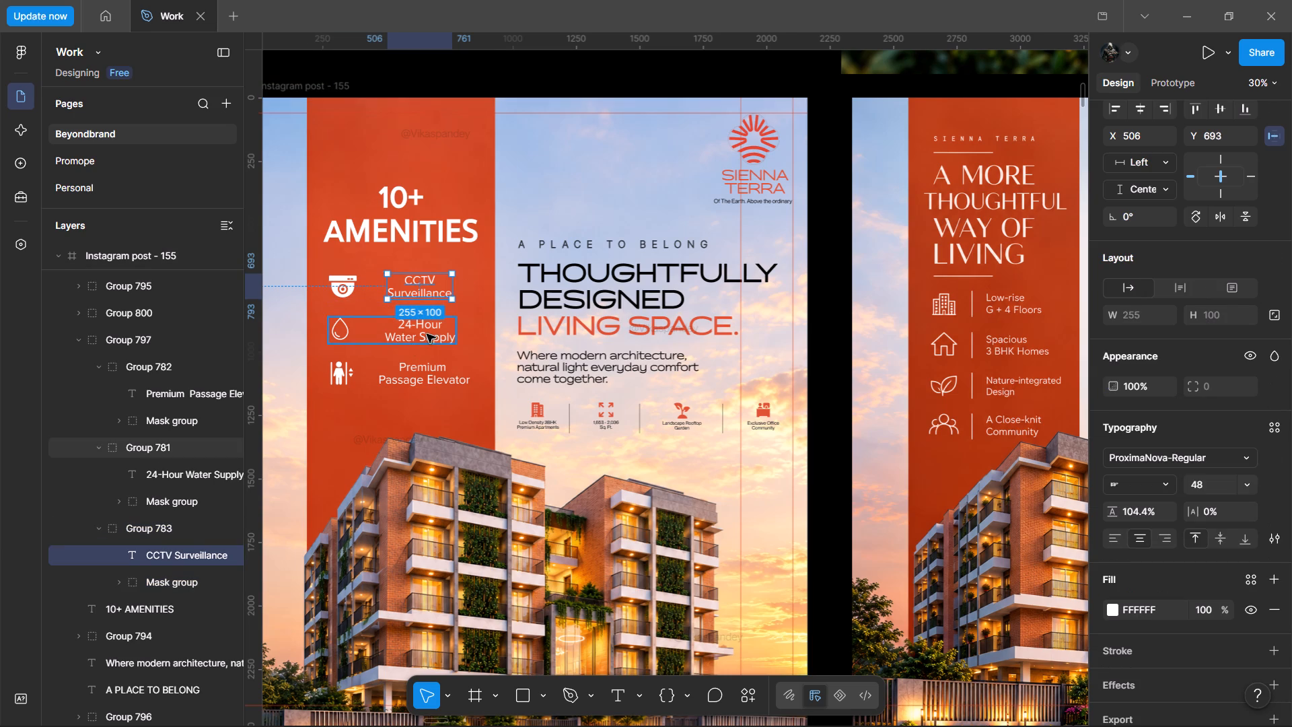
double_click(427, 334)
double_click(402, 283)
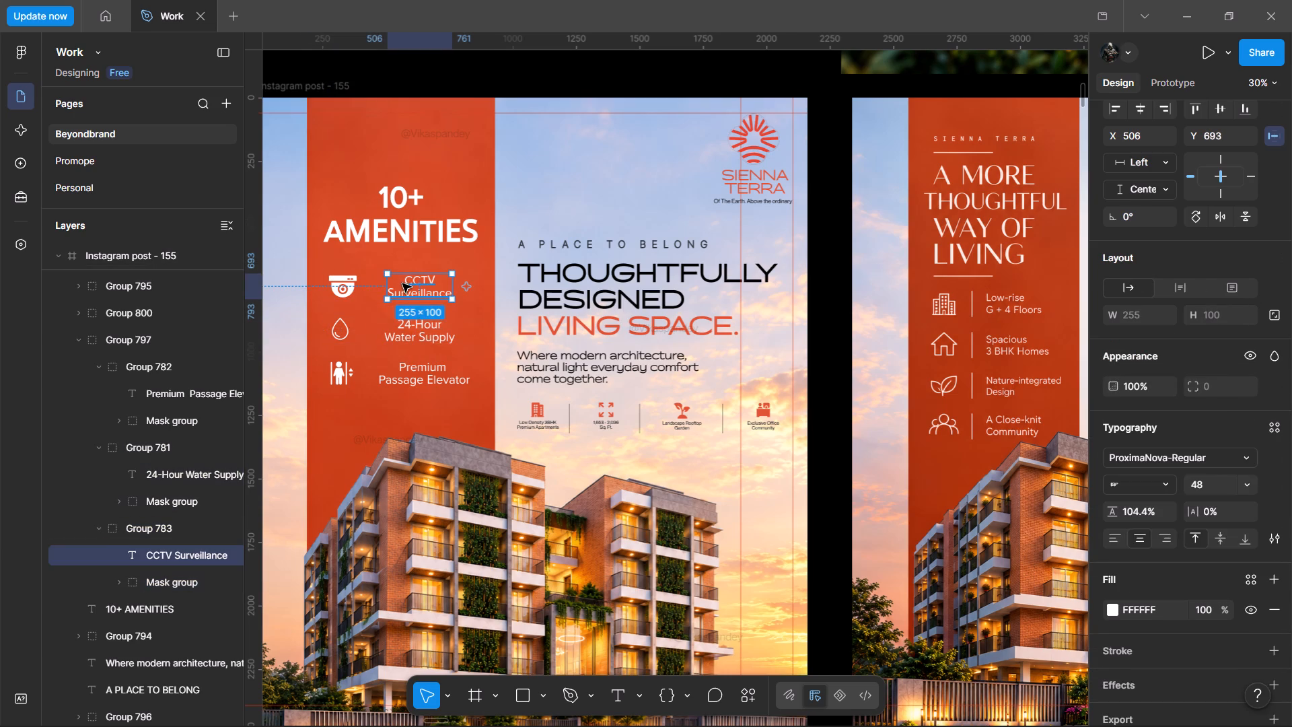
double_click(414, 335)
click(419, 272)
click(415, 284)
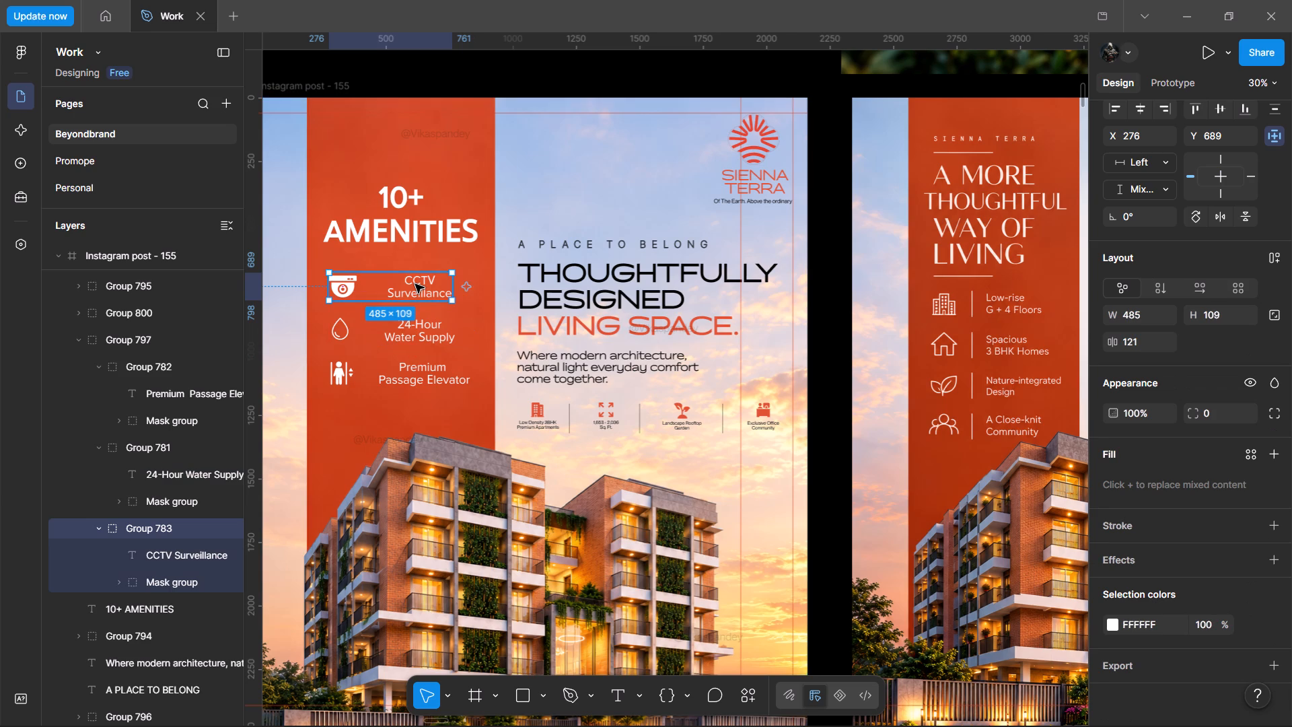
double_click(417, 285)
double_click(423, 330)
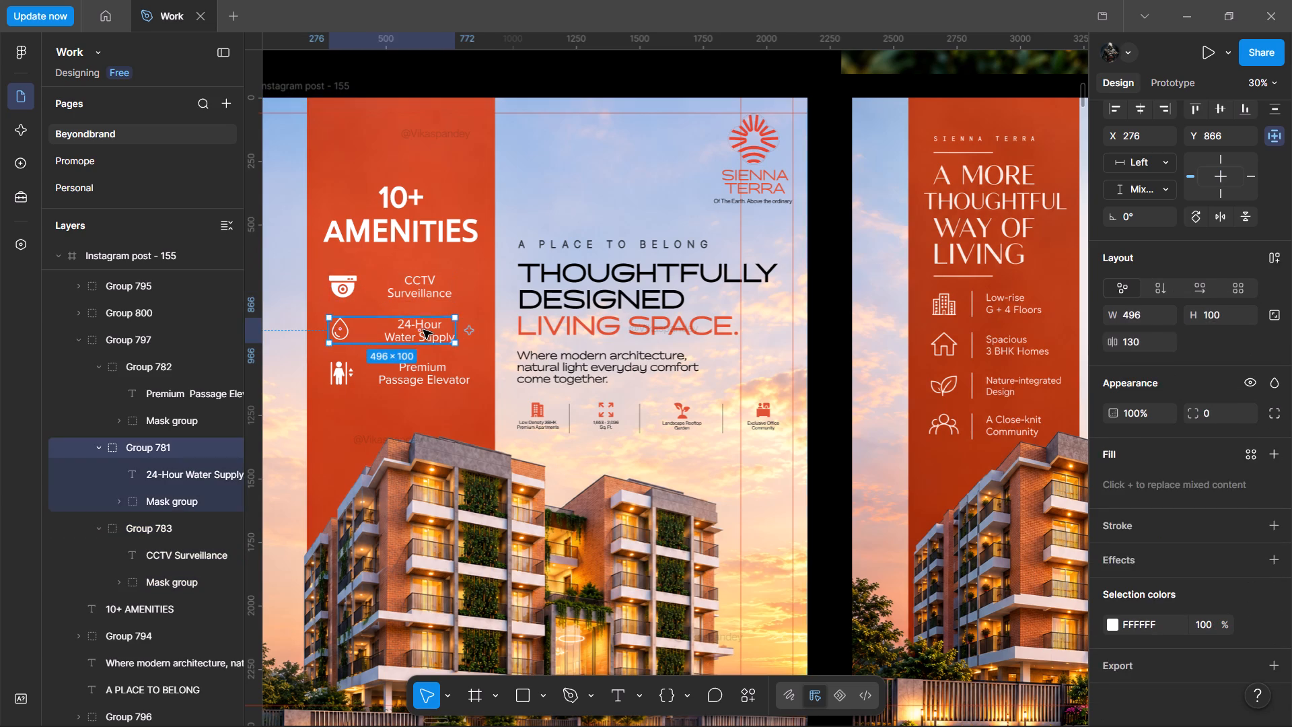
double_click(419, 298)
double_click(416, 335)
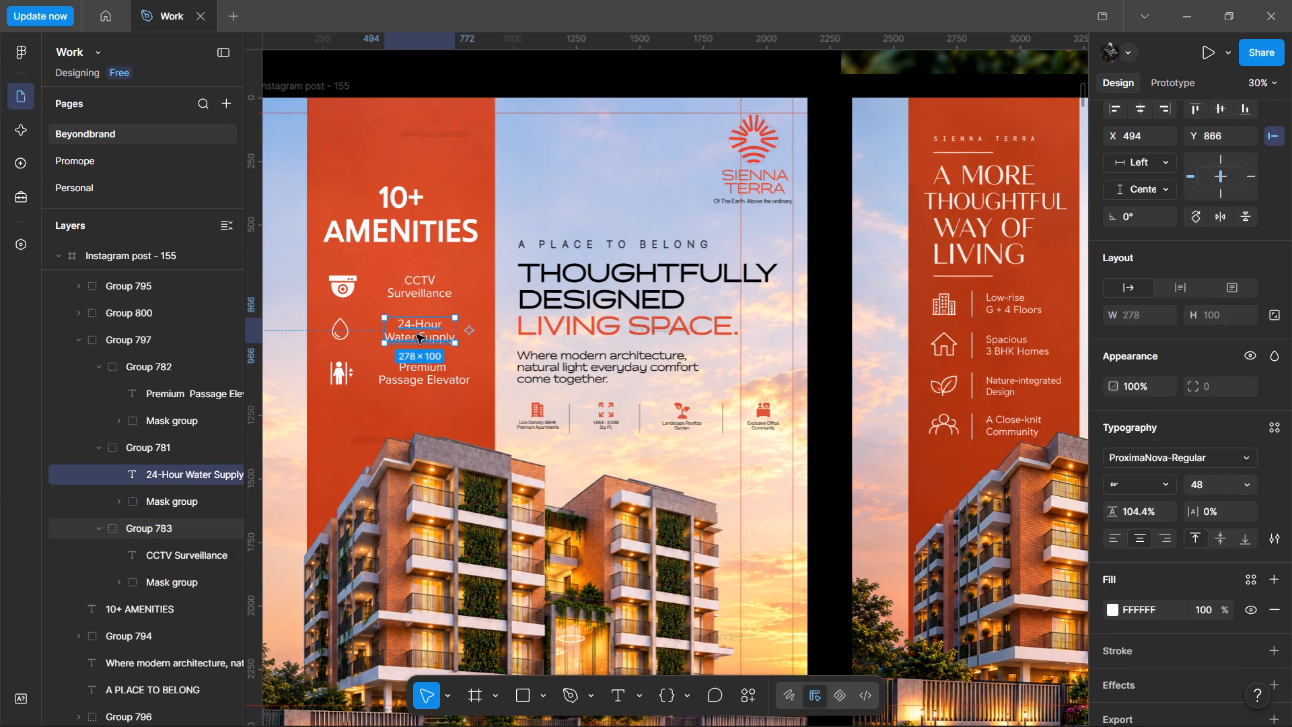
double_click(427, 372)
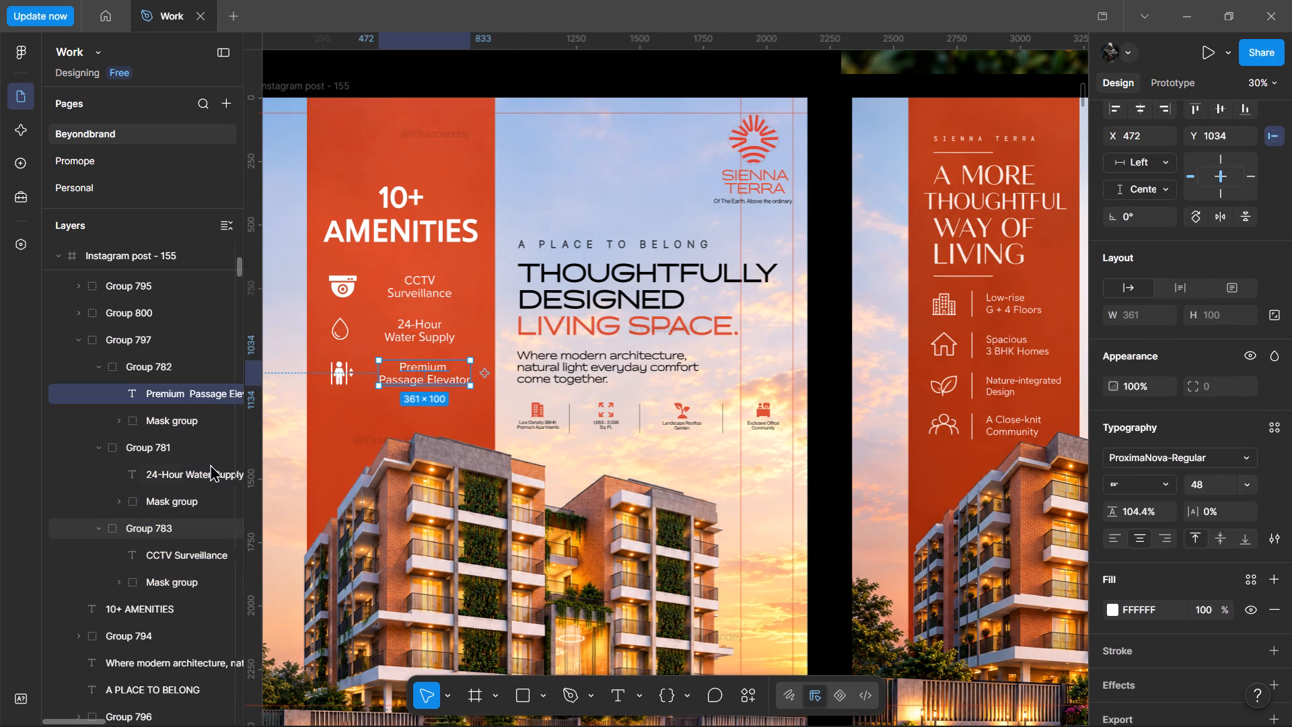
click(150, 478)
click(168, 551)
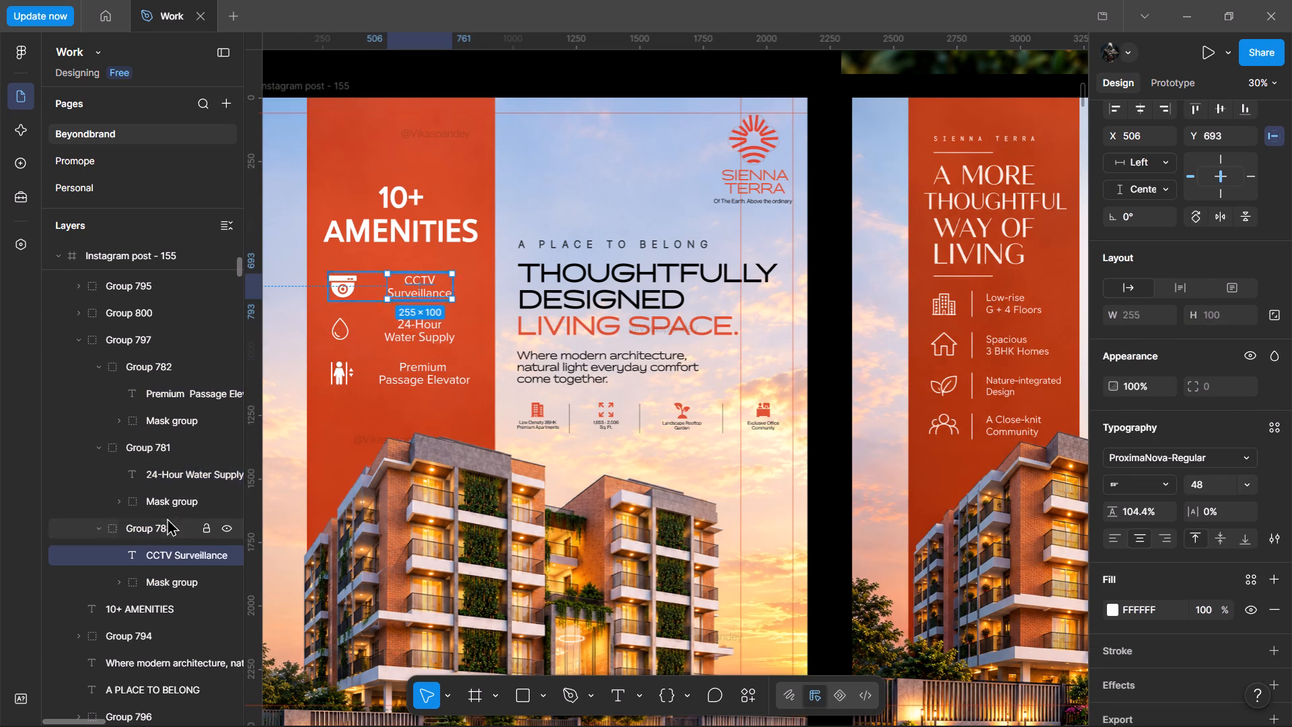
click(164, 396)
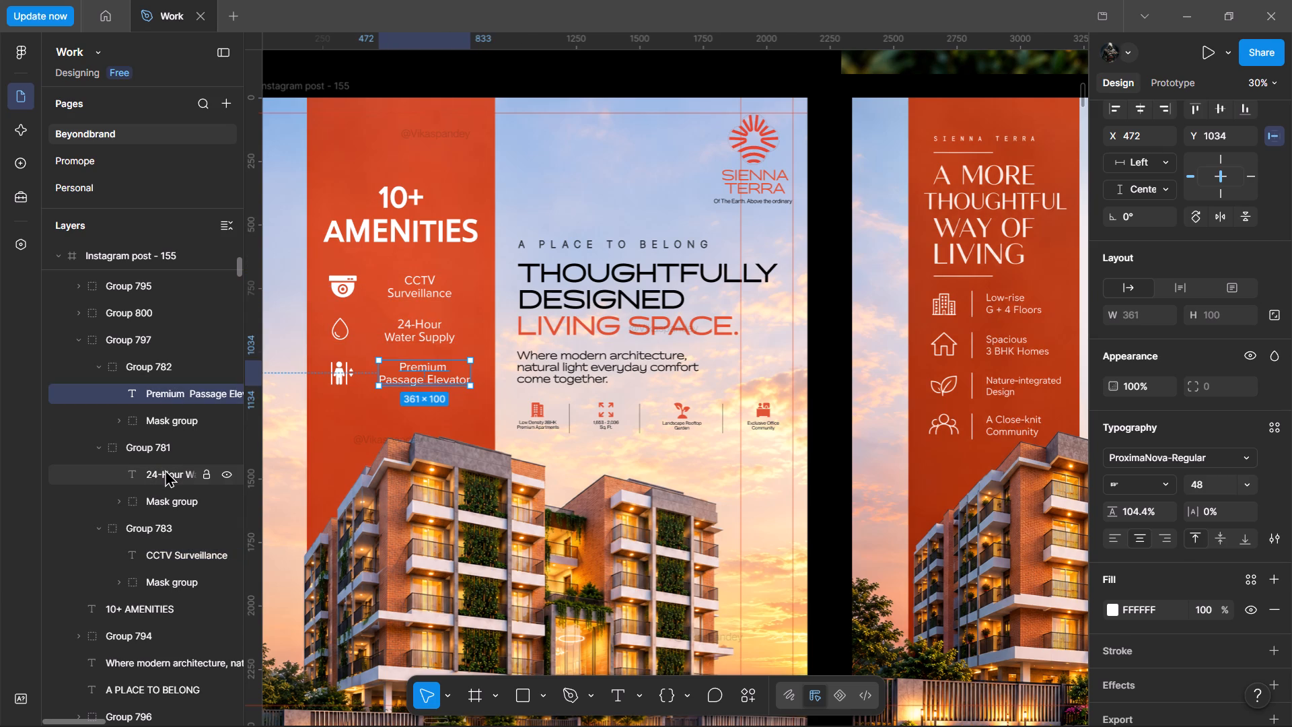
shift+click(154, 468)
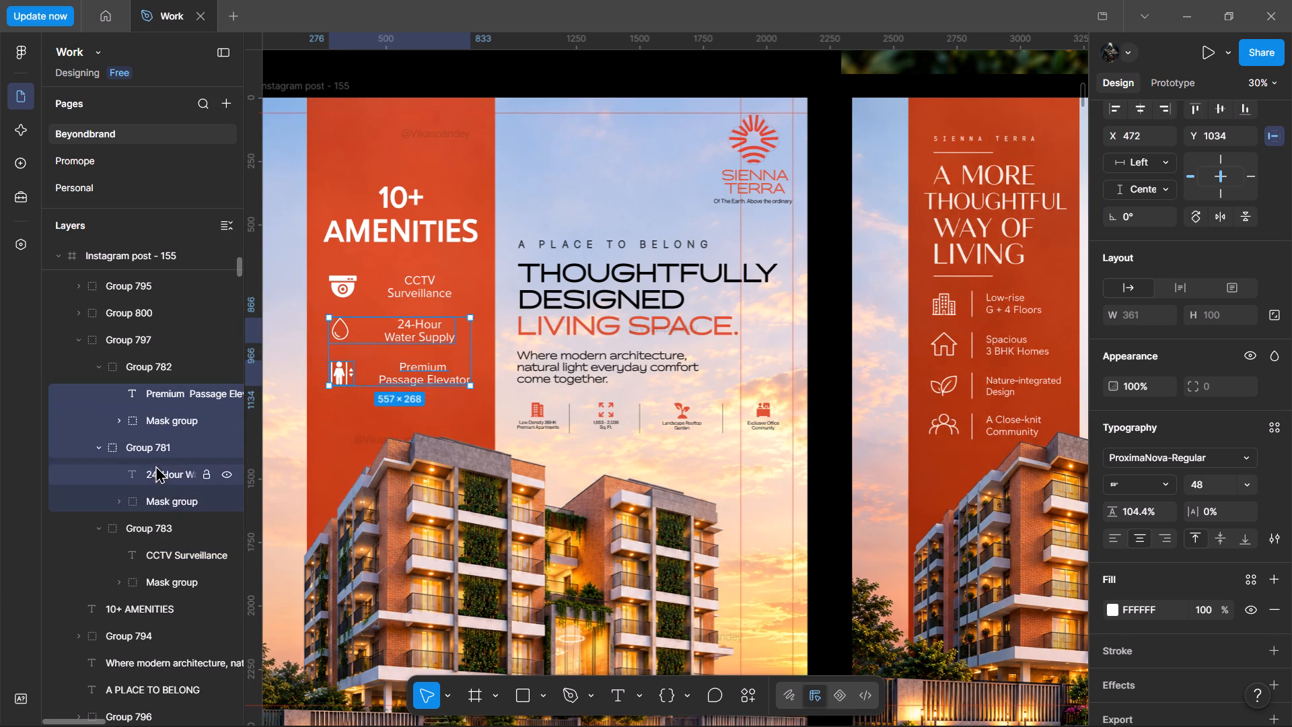
Add an outside stroke in white (FFFFFF) to the Premium Passage Elevator, 24-Hour Water Supply and CCTV Surveillance labels together.
click(153, 394)
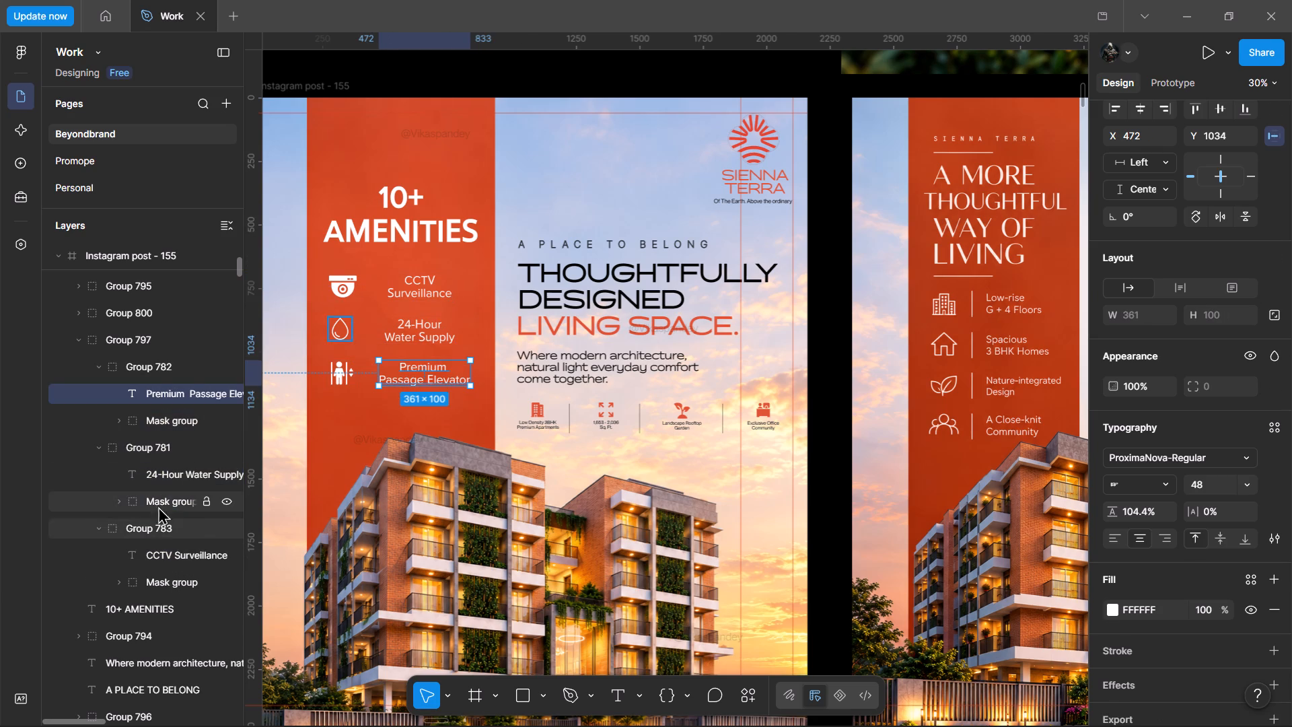
ctrl+click(167, 476)
ctrl+click(175, 557)
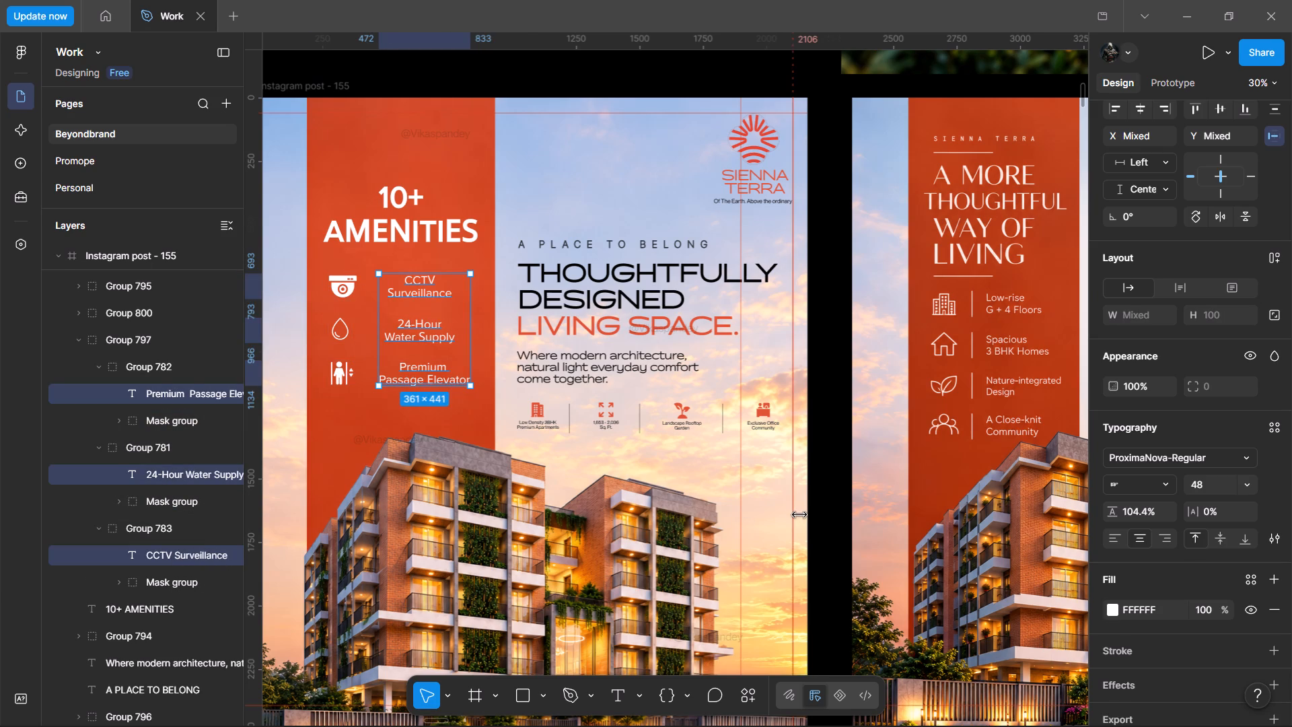
scroll(1235, 689, down, 3)
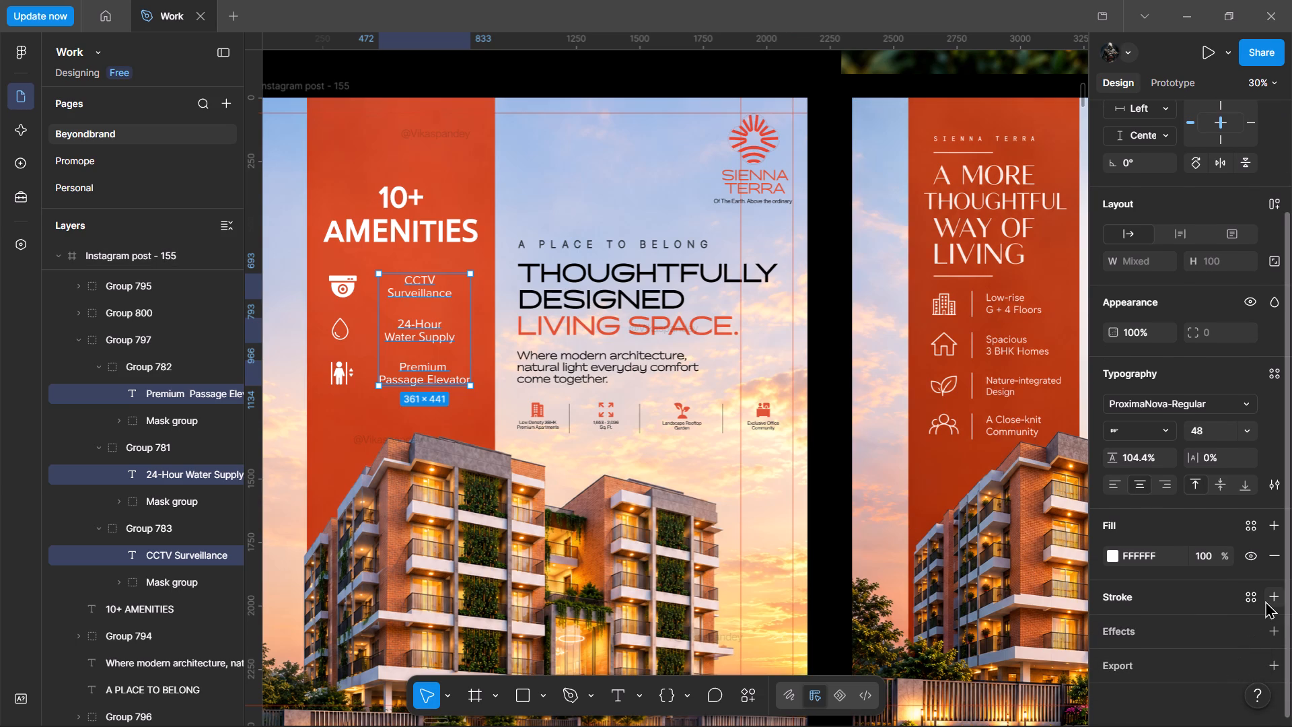
click(1268, 600)
click(1110, 627)
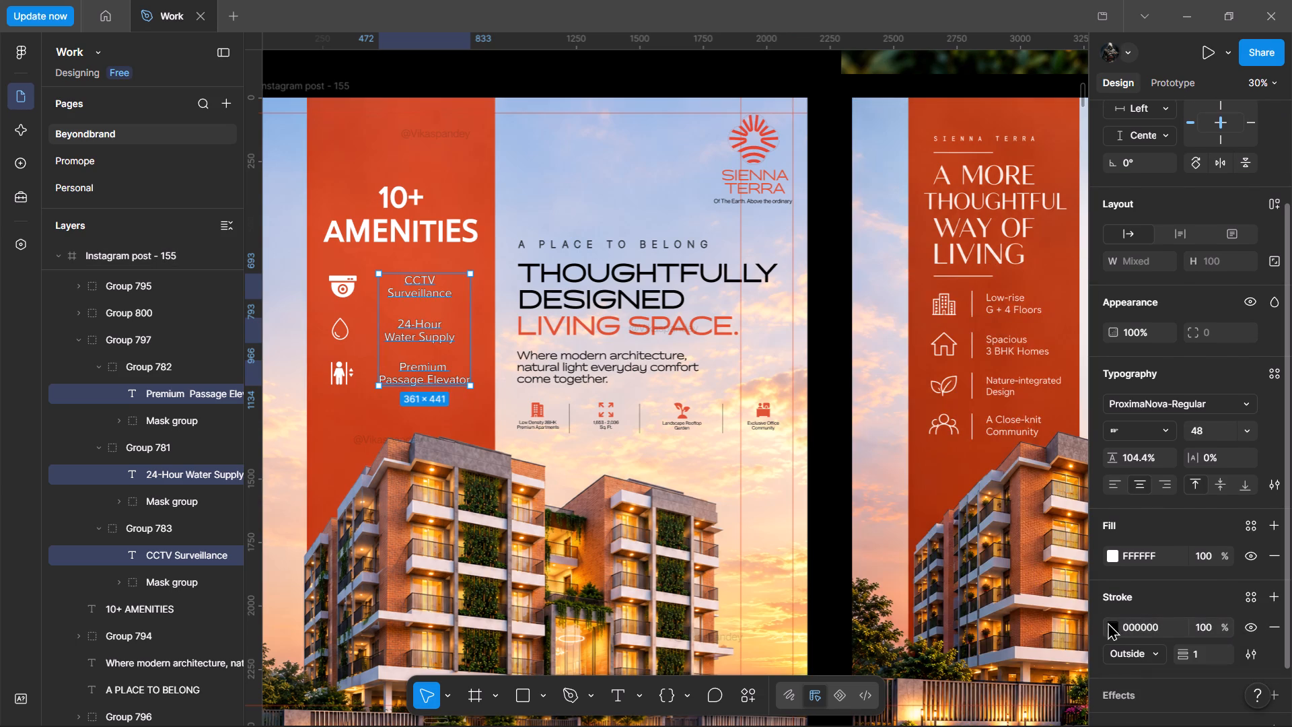
click(1157, 626)
key(f)
key(f)
key(f)
key(f)
key(f)
key(f)
key(f)
key(f)
key(f)
key(f)
key(f)
key(f)
key(f)
key(f)
key(f)
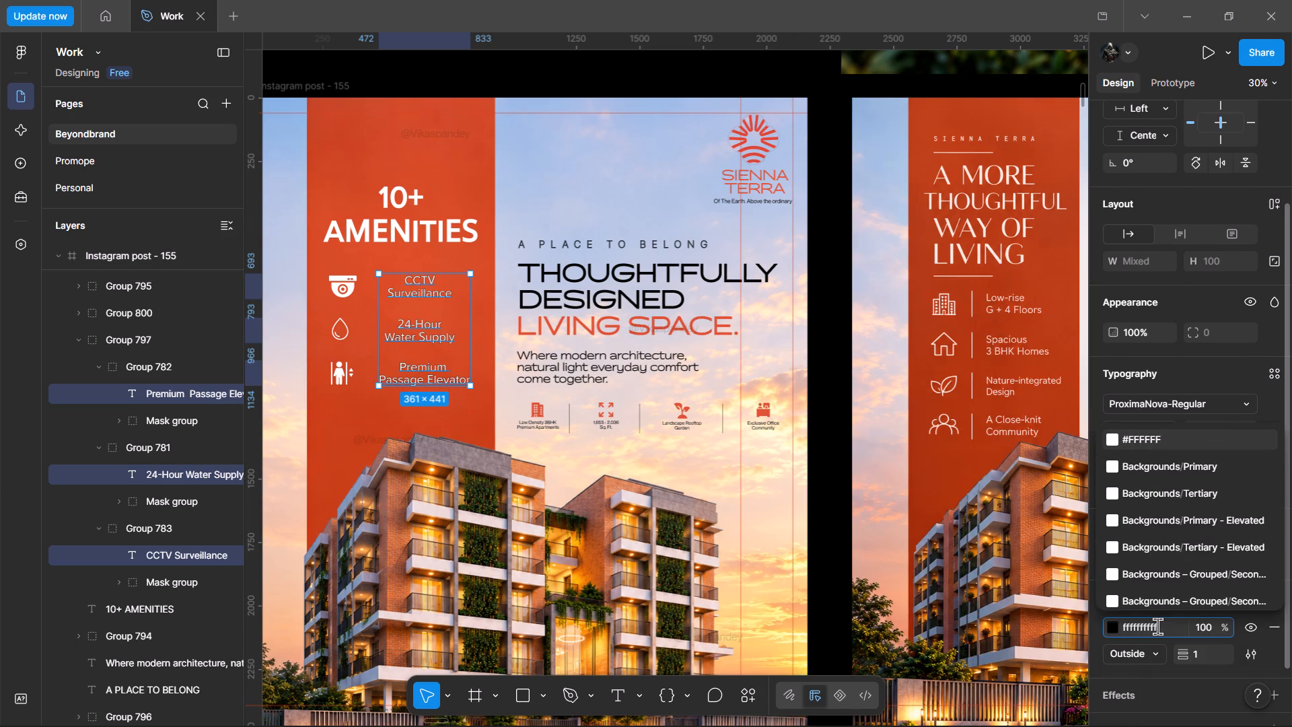
key(Return)
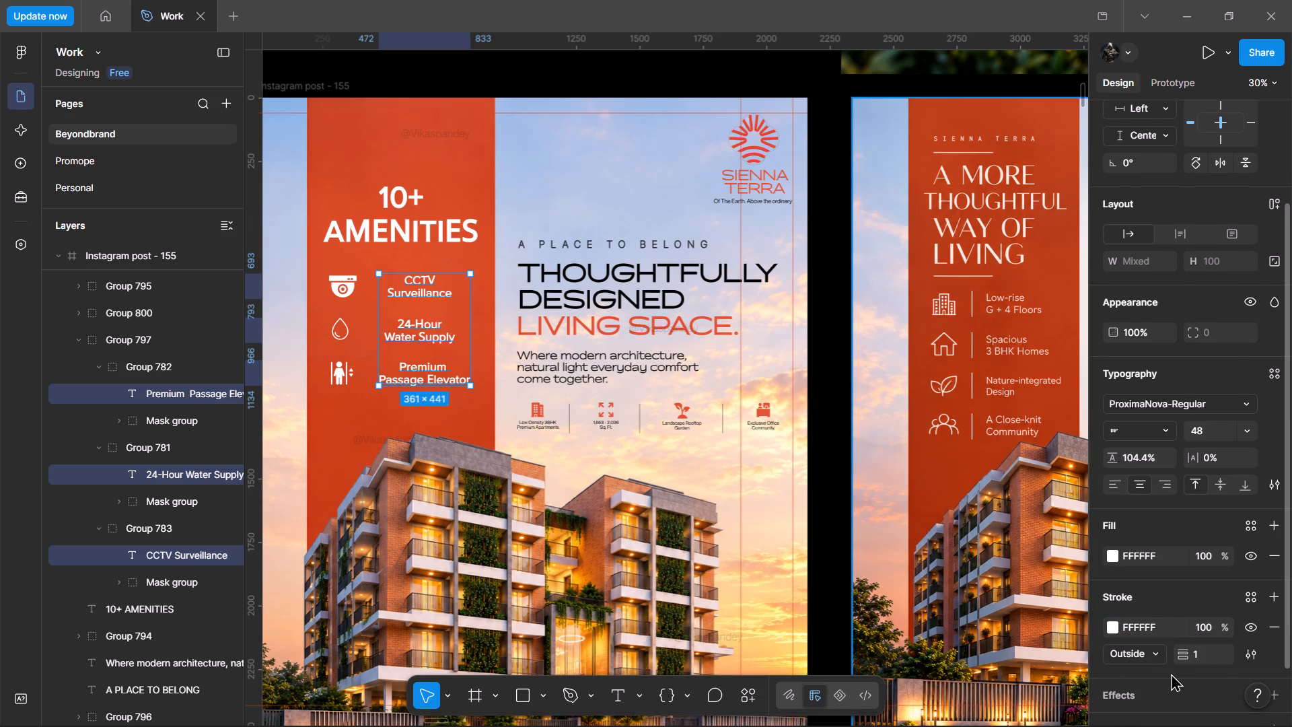
Set the stroke weight of the three amenity labels to 0.5.
drag(1186, 653, 645, 378)
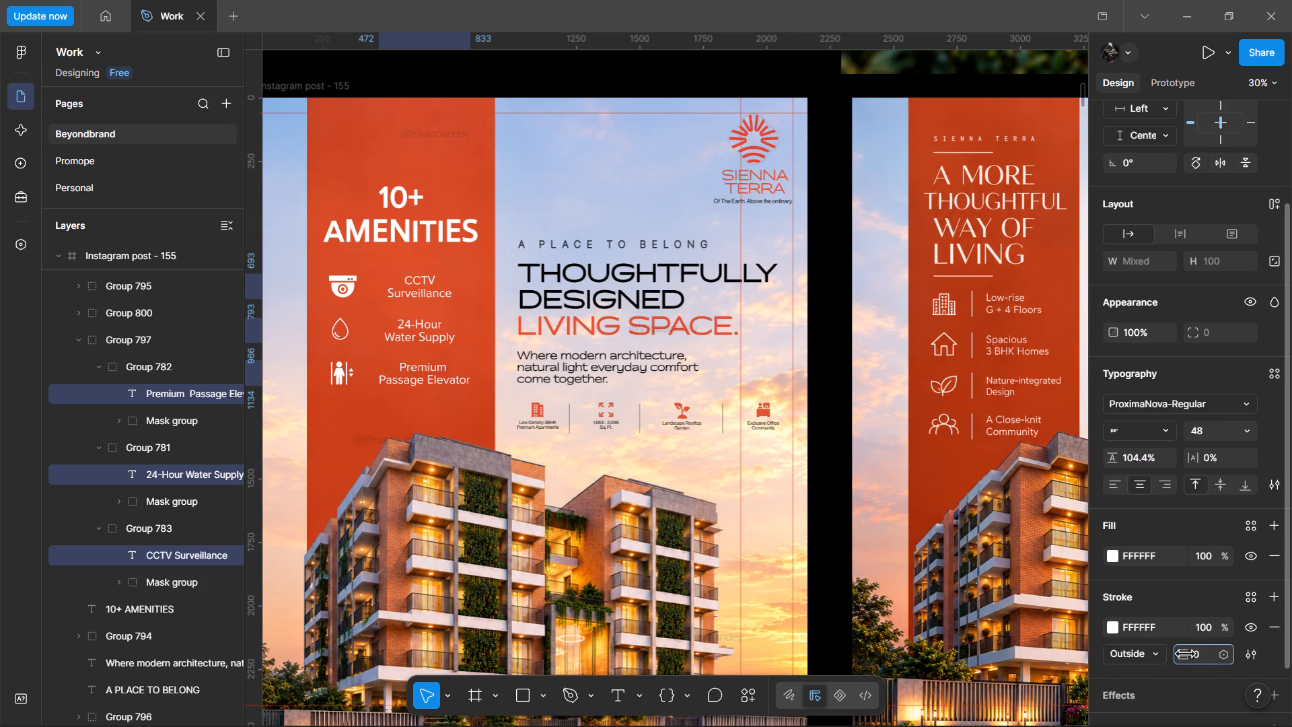
drag(645, 378, 644, 378)
click(1203, 655)
key(Insert)
key(Delete)
key(Clear)
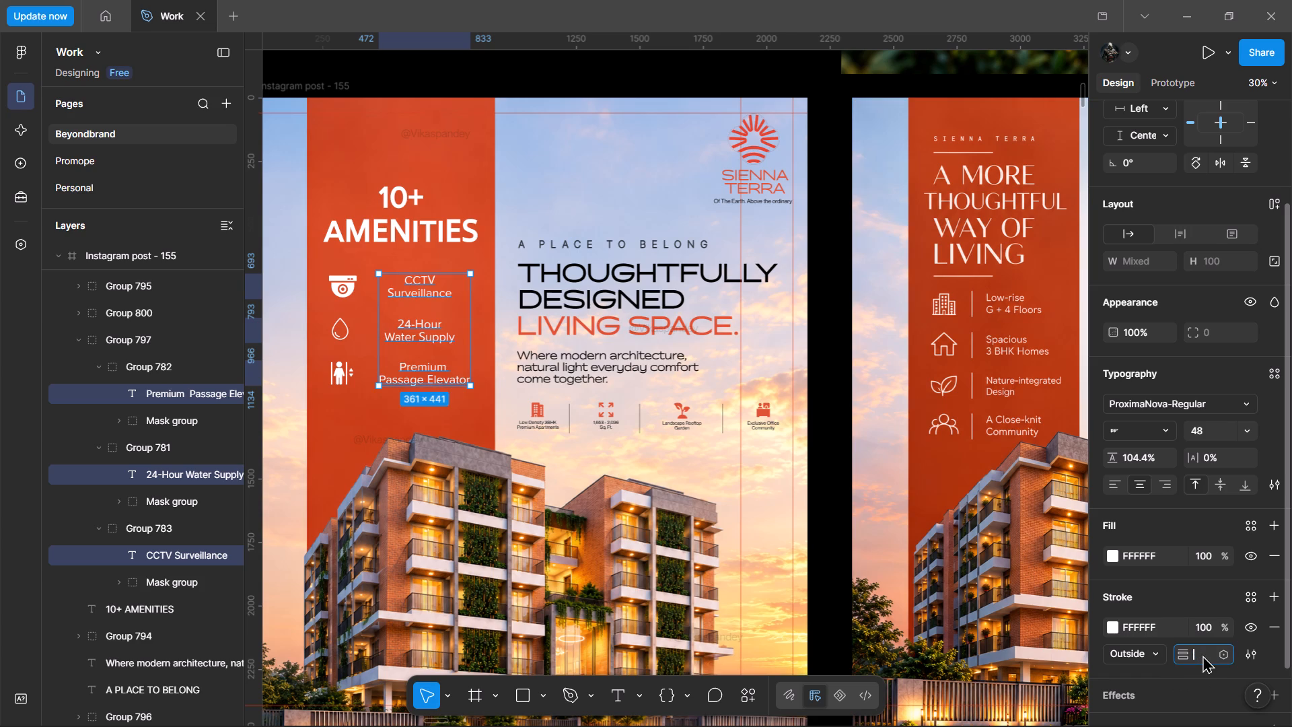
key(Return)
double_click(1203, 655)
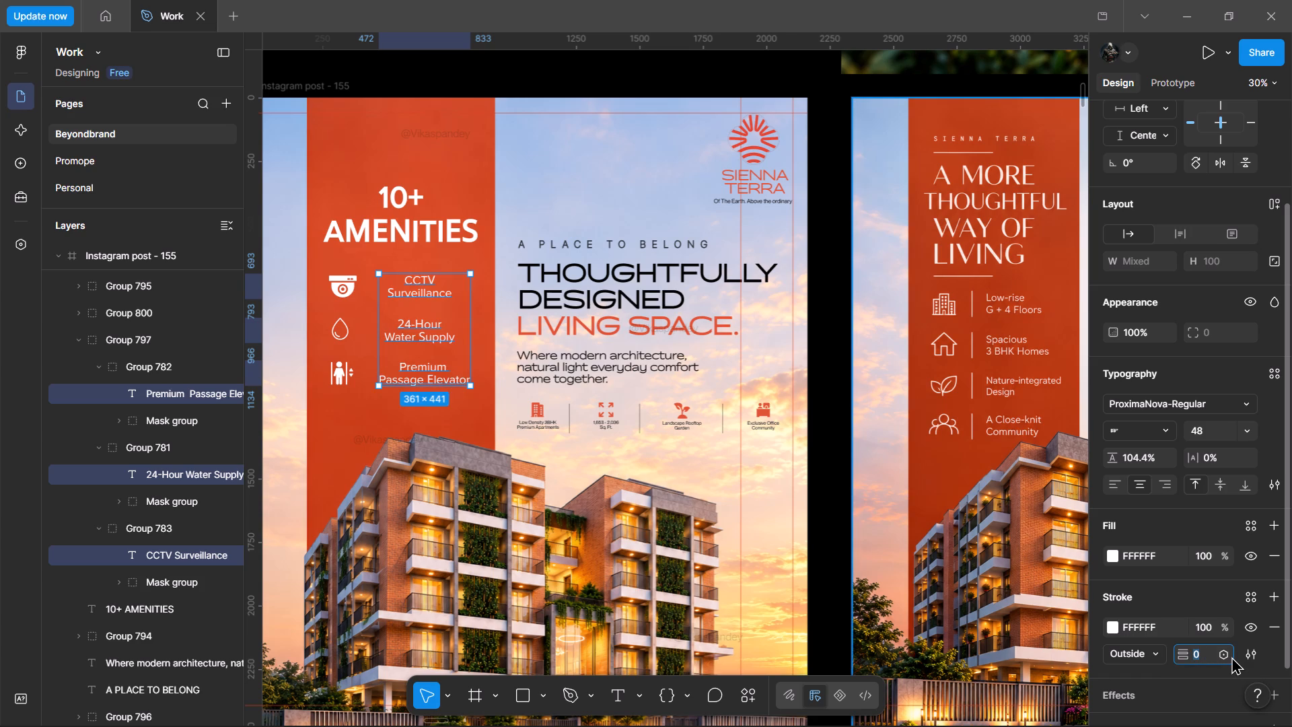
text(0.)
key(5)
key(Return)
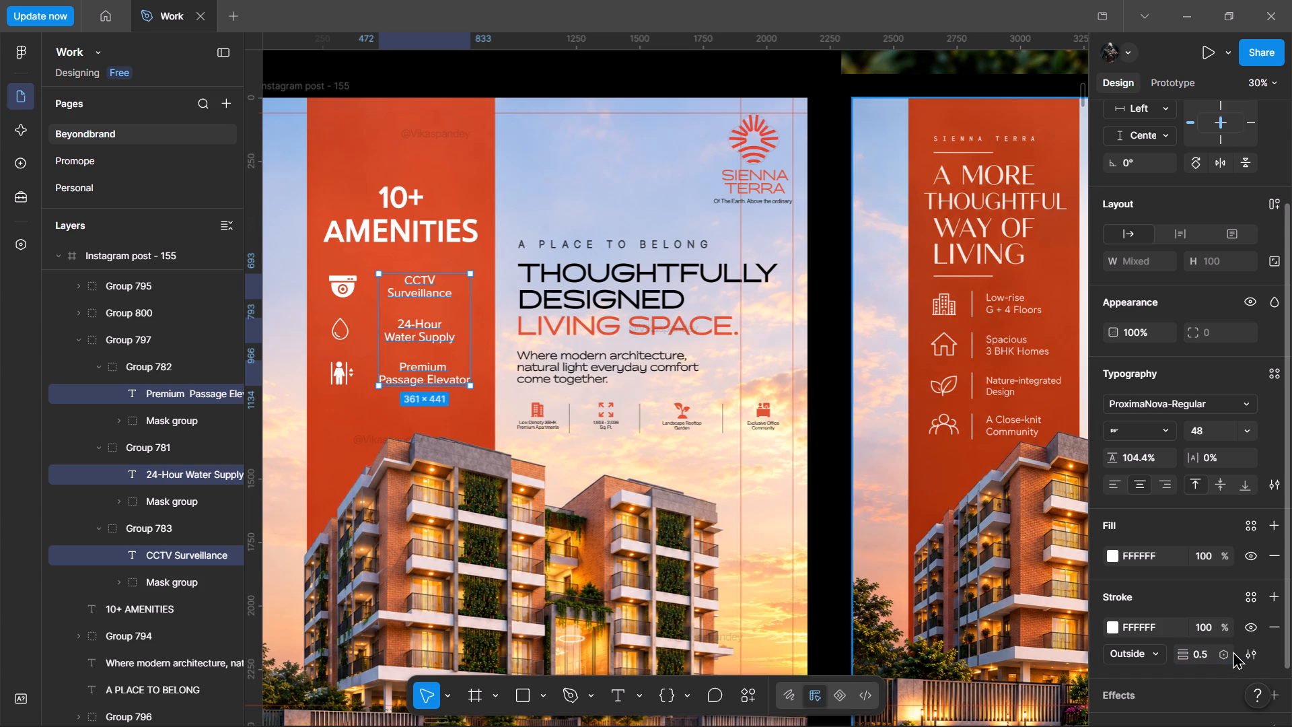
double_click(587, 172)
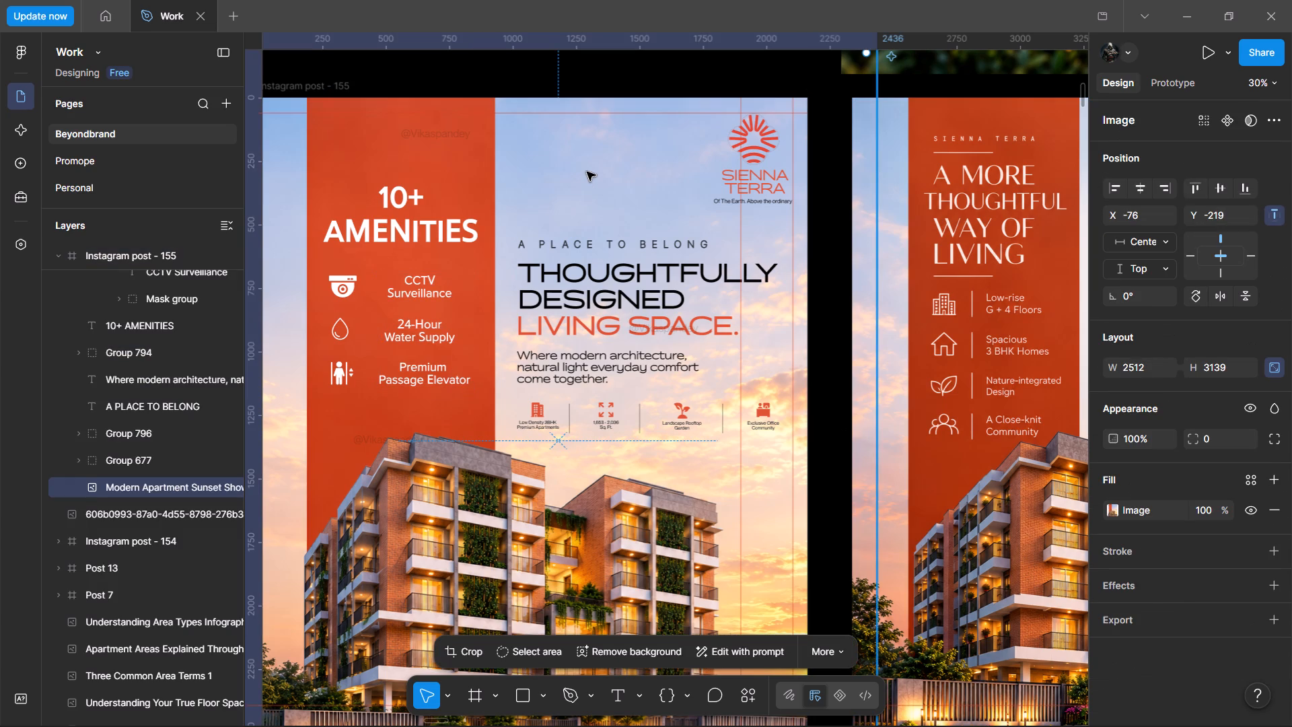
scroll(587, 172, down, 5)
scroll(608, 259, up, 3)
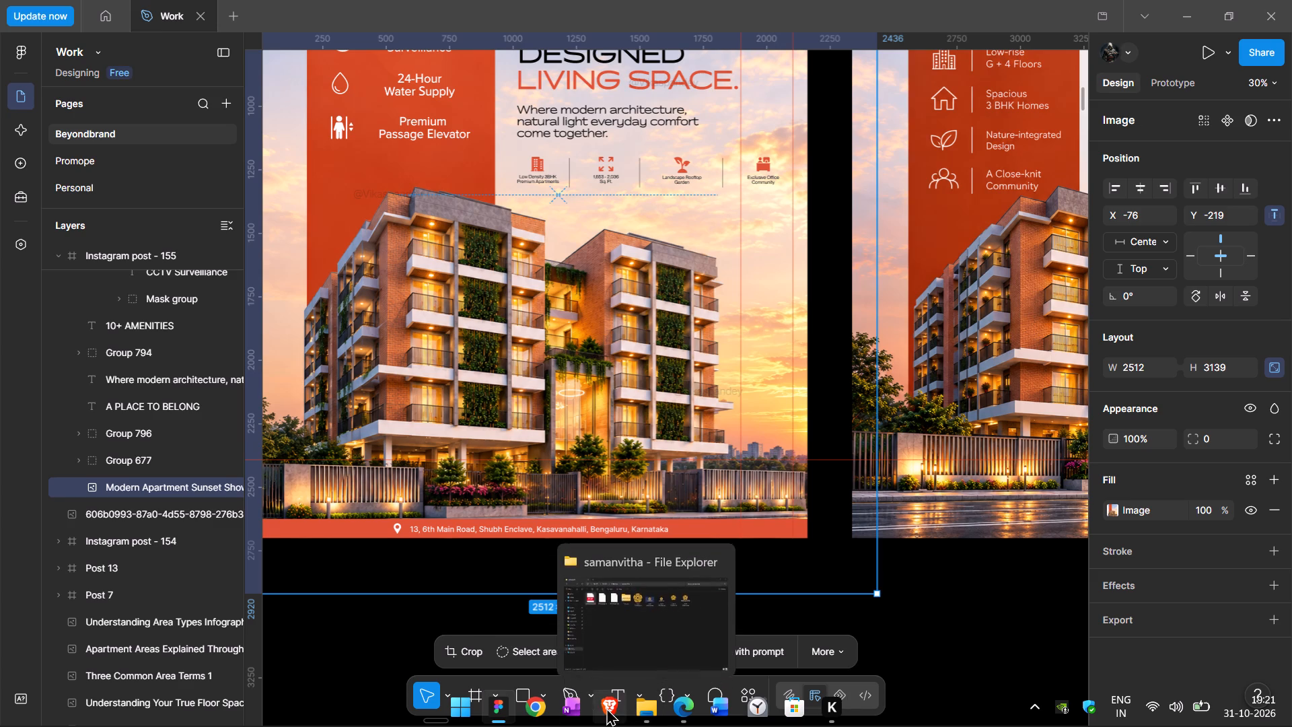
Switch to the Brave browser.
click(606, 707)
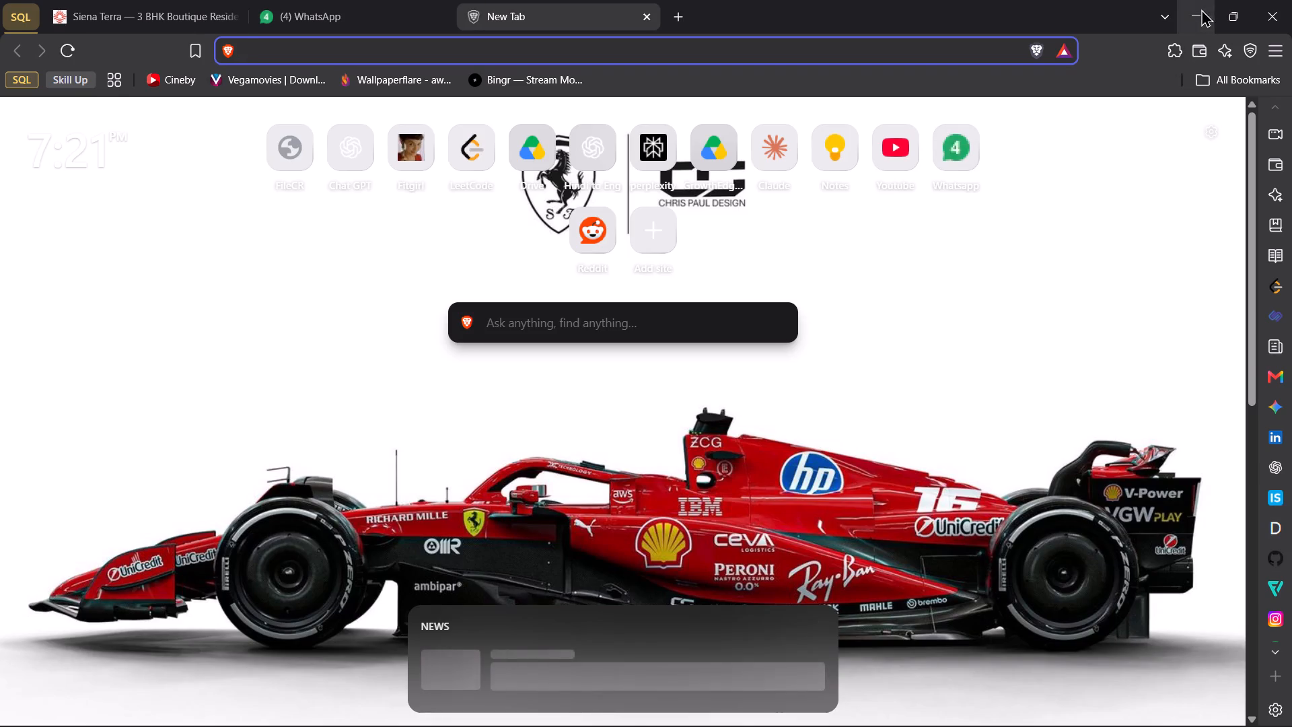
Minimise the Brave browser and the Microsoft Edge window showing Brand Guide.pdf.
click(1201, 9)
click(44, 18)
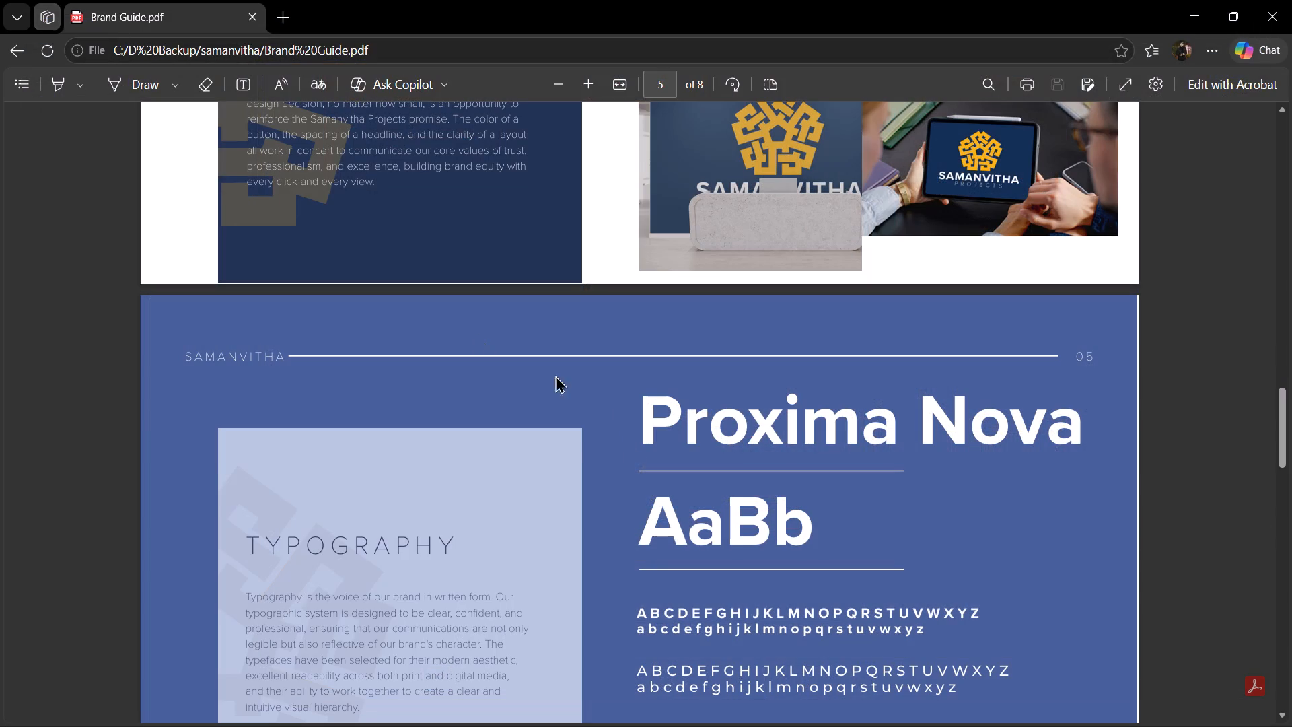
click(1175, 0)
click(1184, 7)
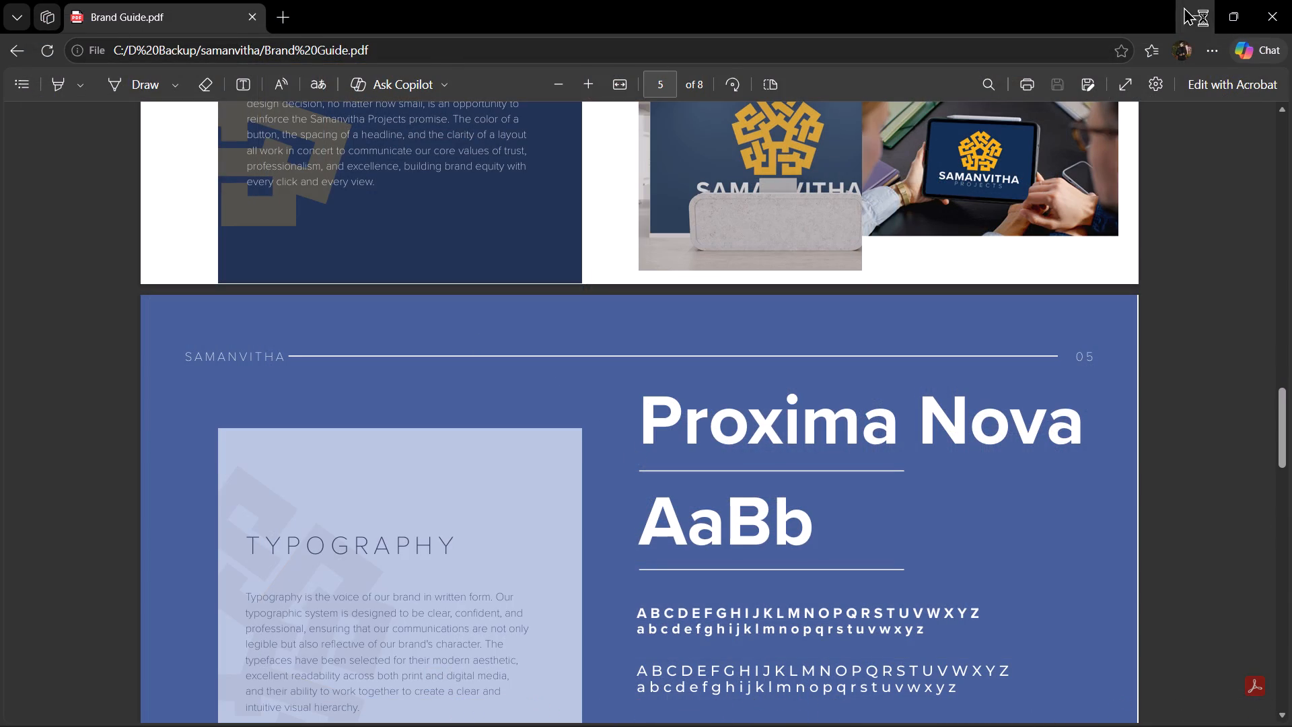
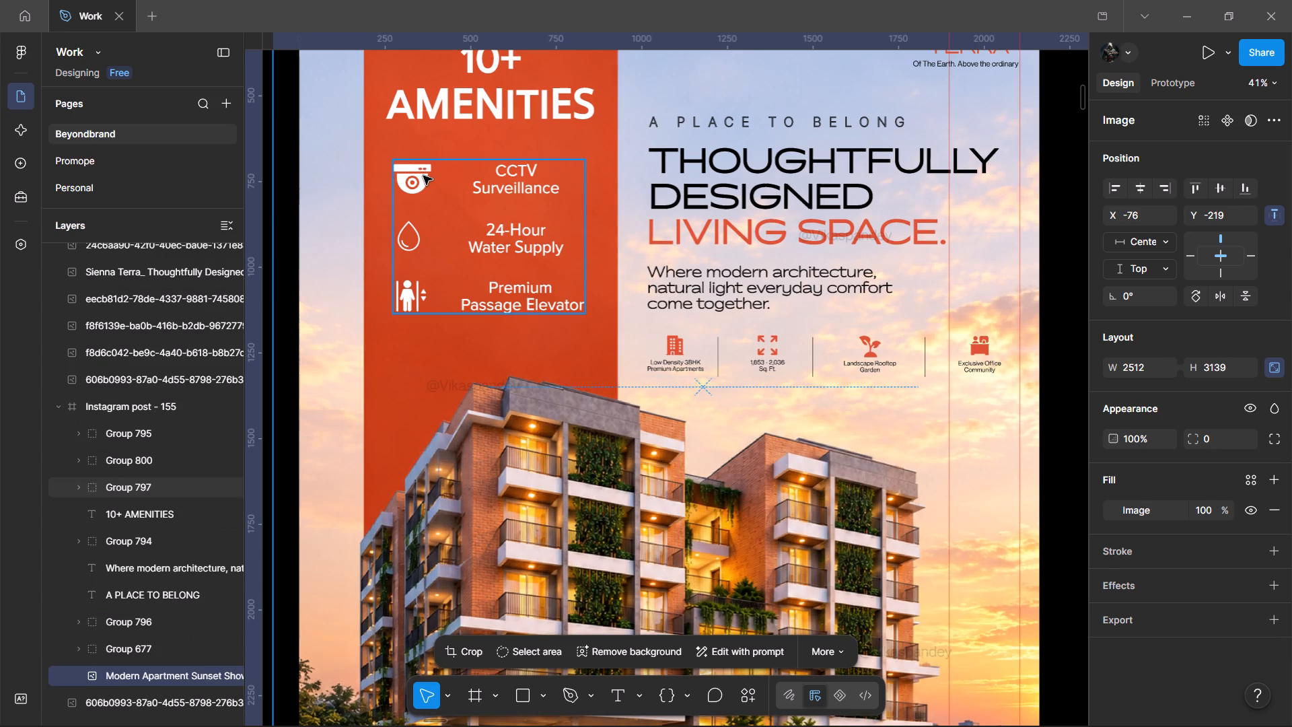
Select the CCTV Surveillance icon-and-label group inside the amenities list of Instagram post - 155.
click(423, 176)
double_click(423, 176)
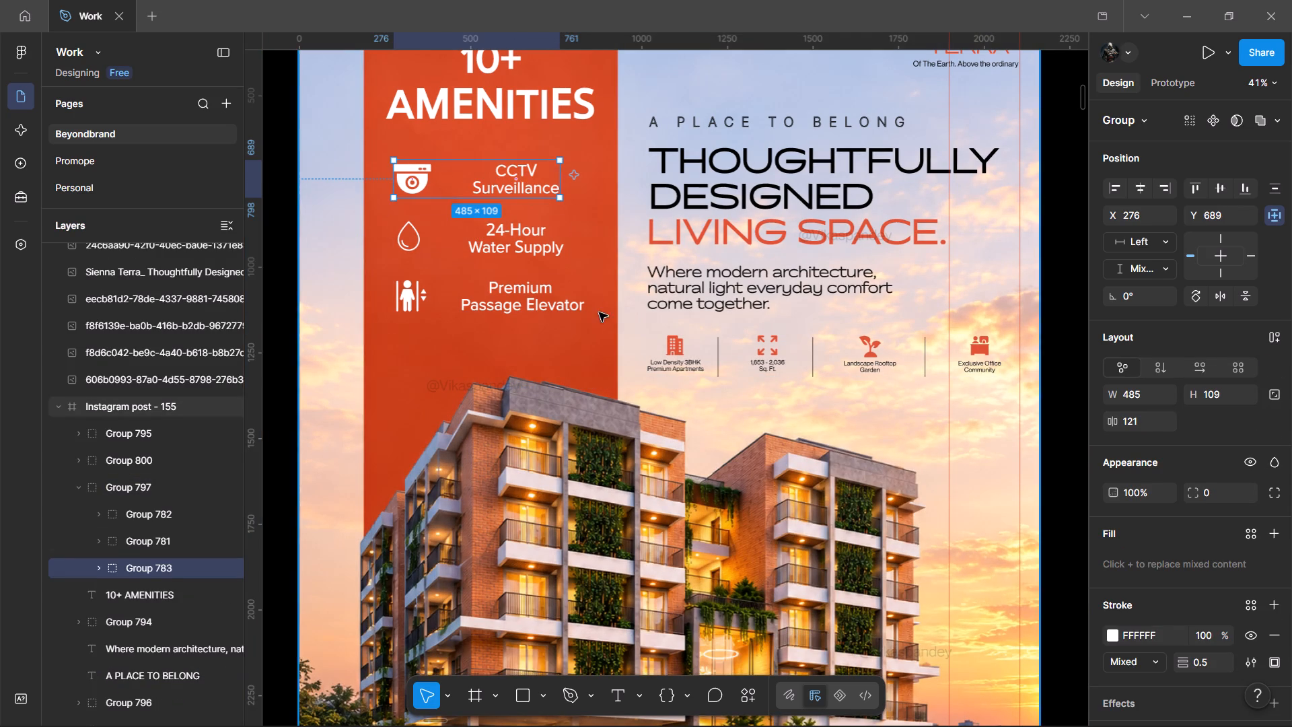
Duplicate the Low Density 3BHK Premium Apartments icon-and-label group just above the A PLACE TO BELONG line.
double_click(669, 347)
alt+drag(669, 351, 671, 87)
Recolor the rectangle inside the copied building icon's mask group to white (FFFFFF).
ctrl+scroll(672, 87, up, 3)
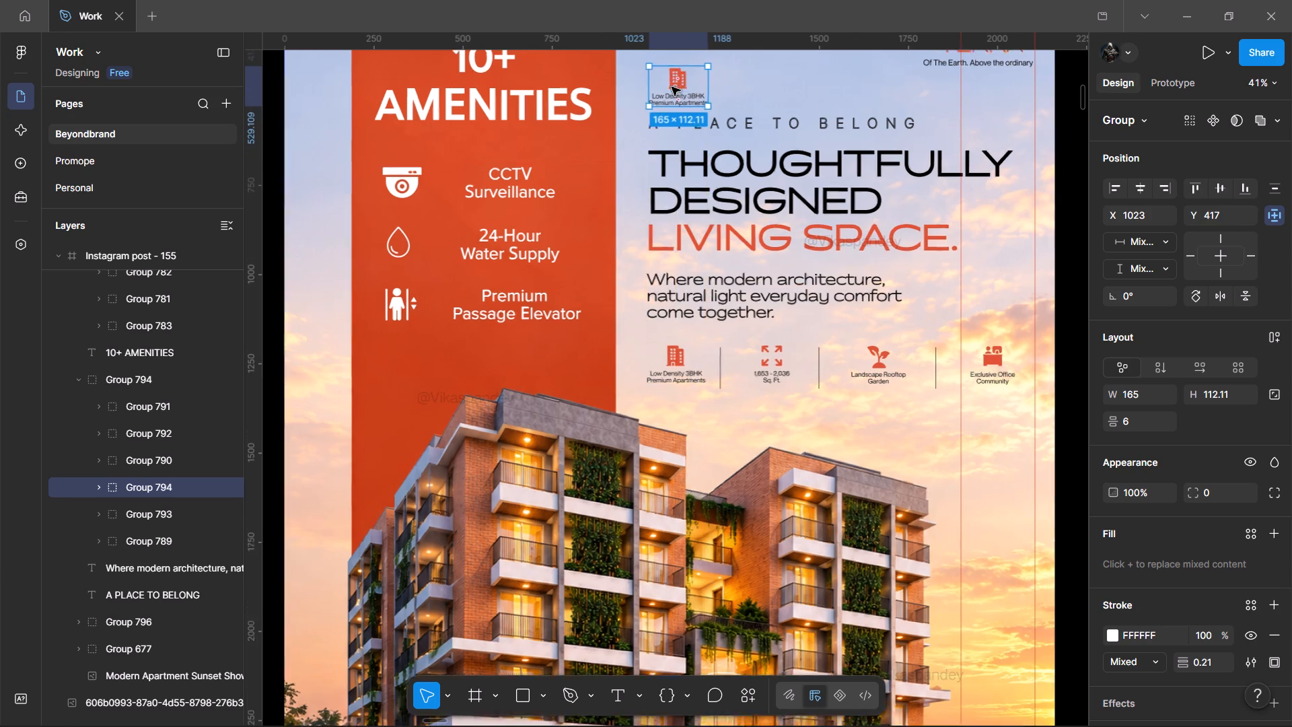
ctrl+scroll(672, 87, up, 3)
double_click(689, 83)
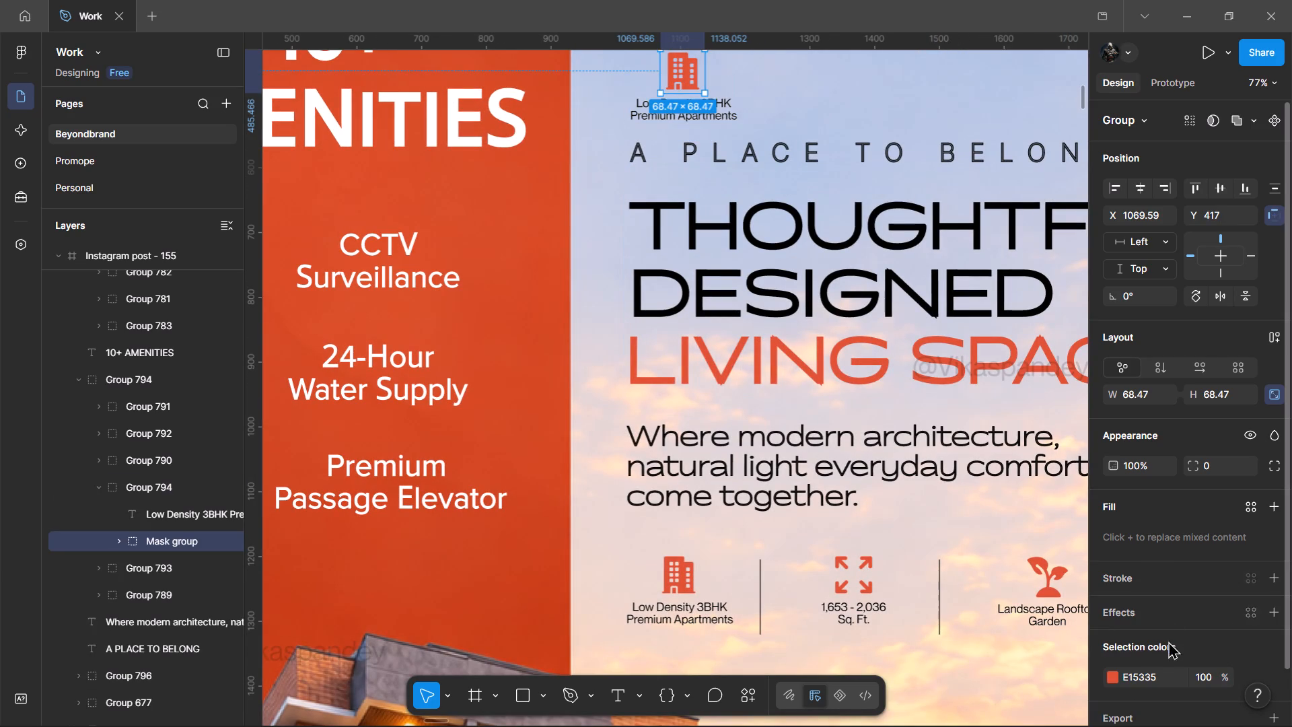
click(114, 536)
click(165, 565)
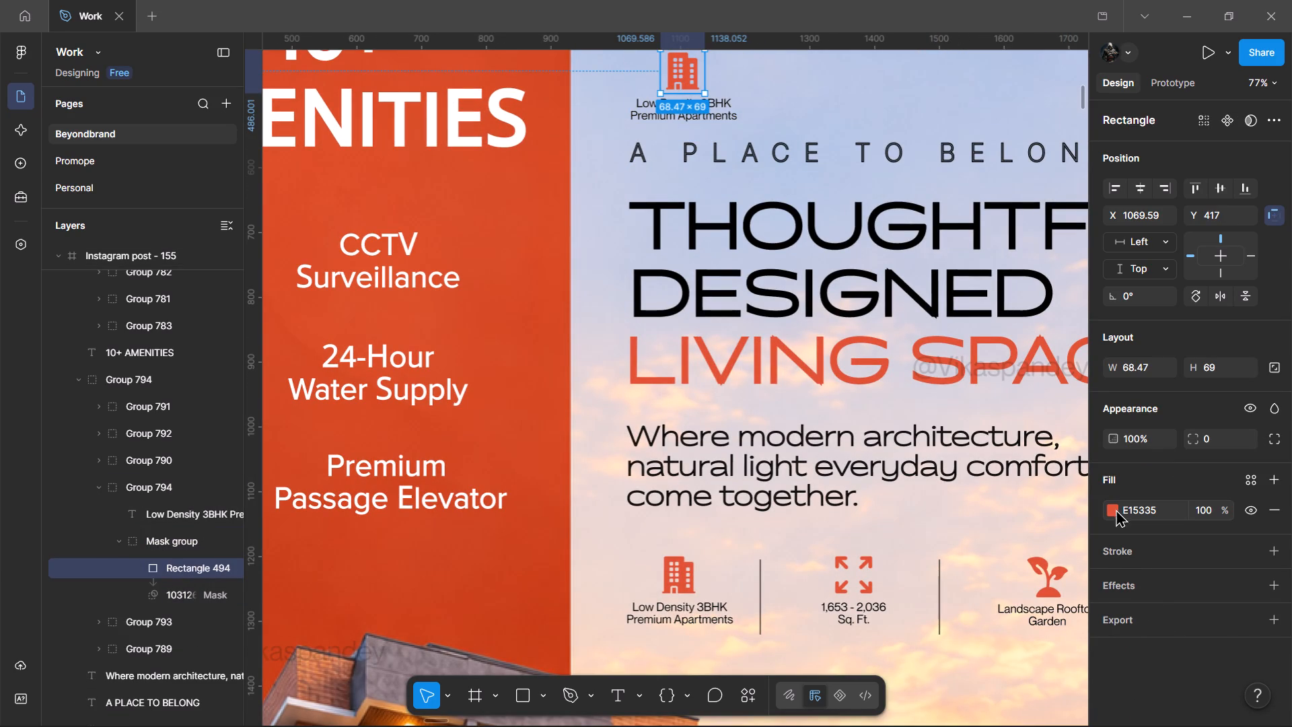
click(1116, 508)
drag(982, 428, 777, 233)
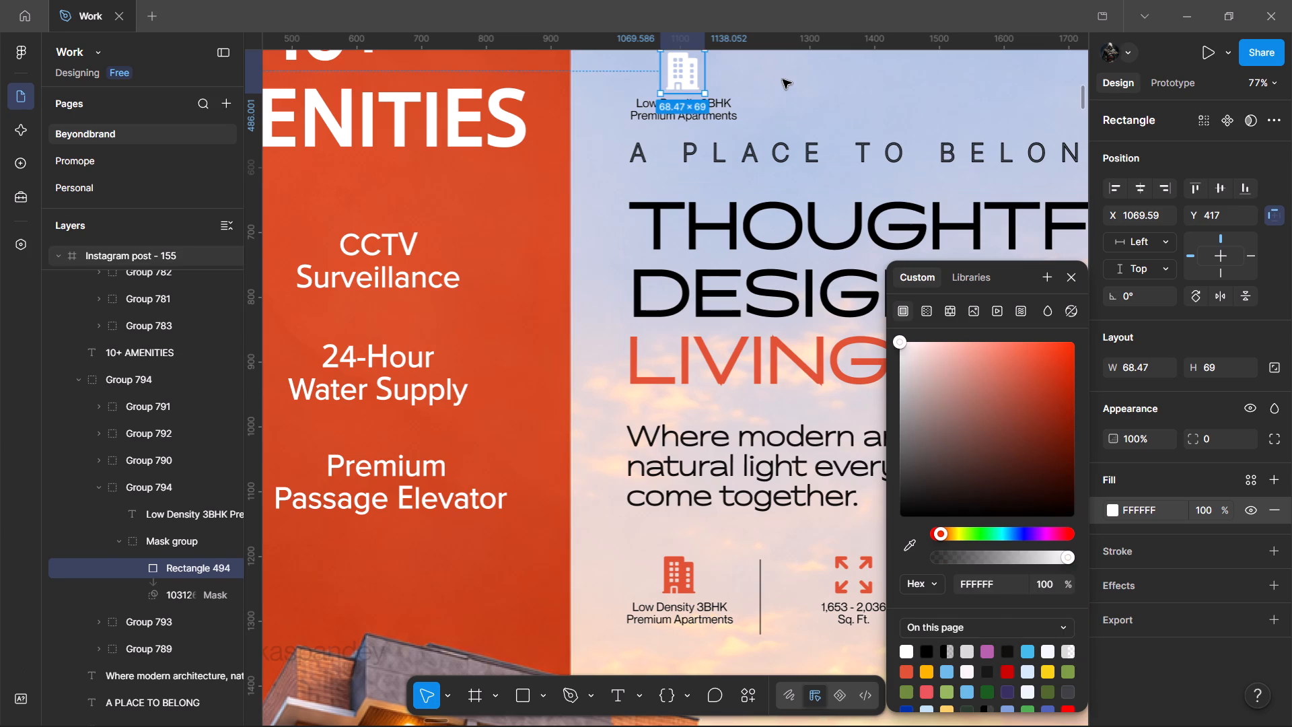
click(783, 79)
click(709, 102)
Resize the copied building icon to 109 × 109, matching the CCTV camera icon's size.
double_click(676, 74)
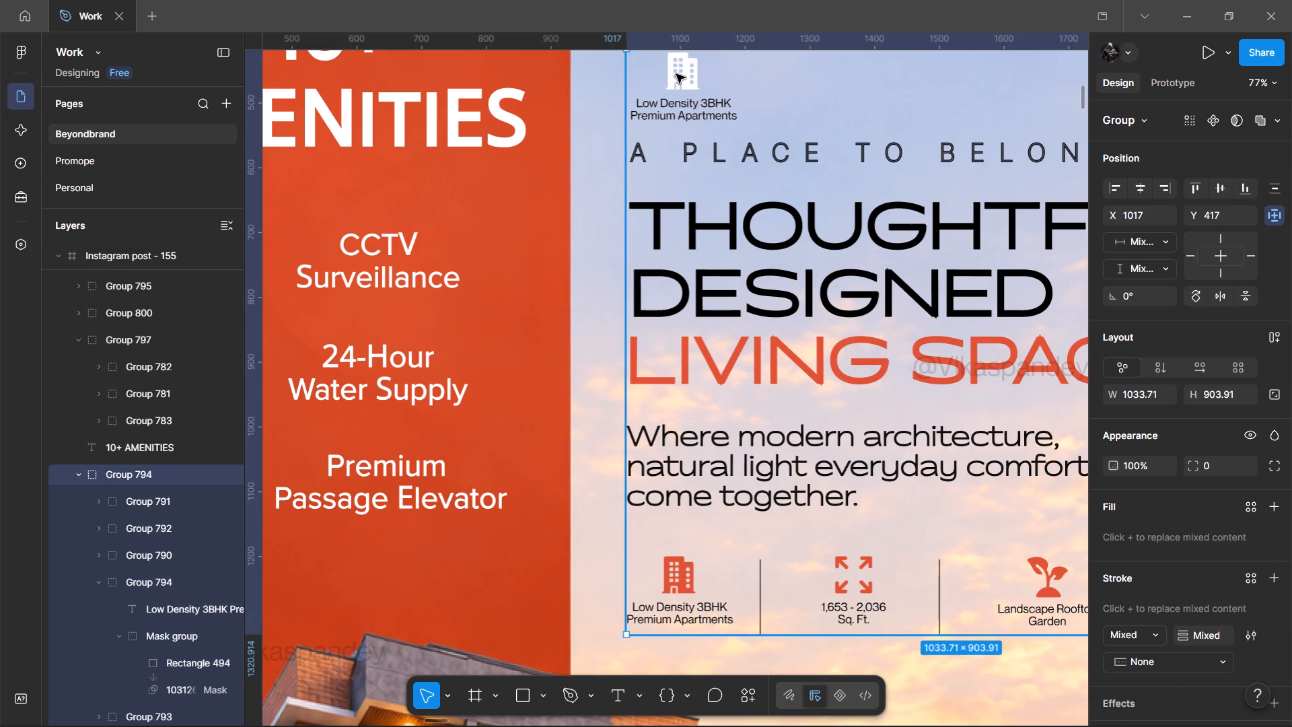
double_click(676, 74)
drag(361, 242, 449, 238)
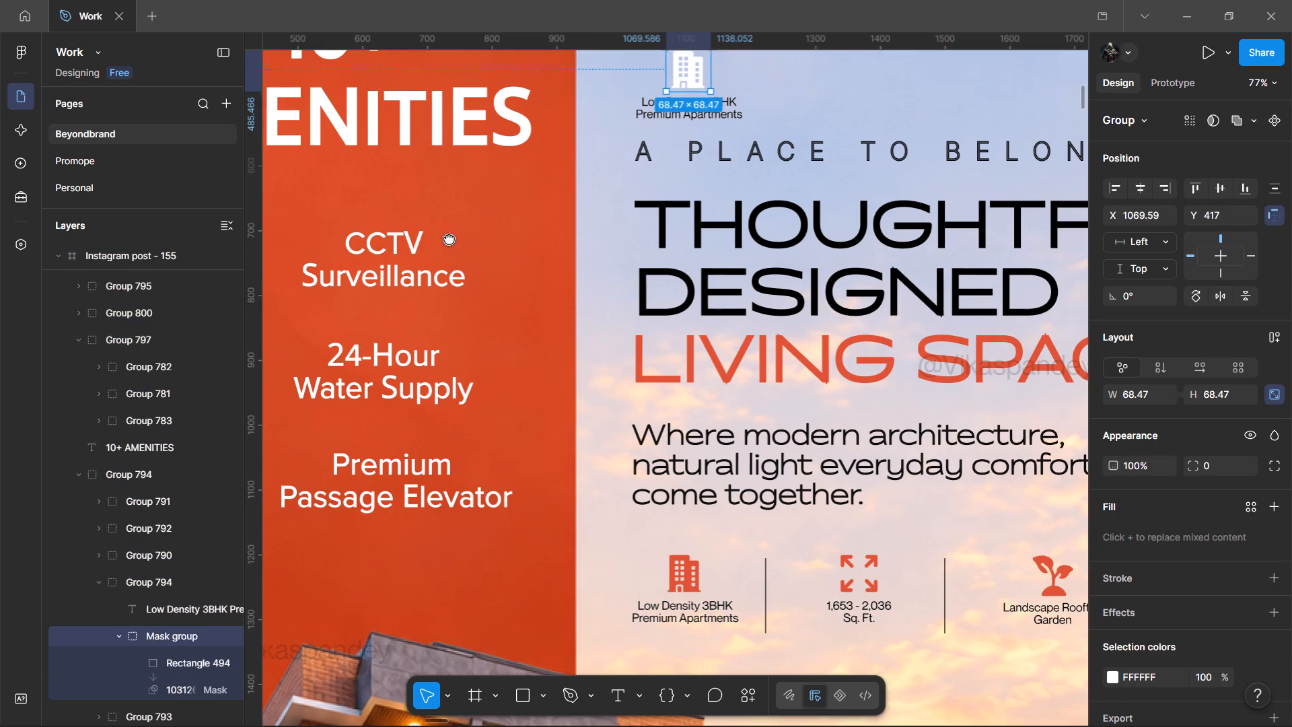
drag(449, 238, 563, 238)
double_click(379, 250)
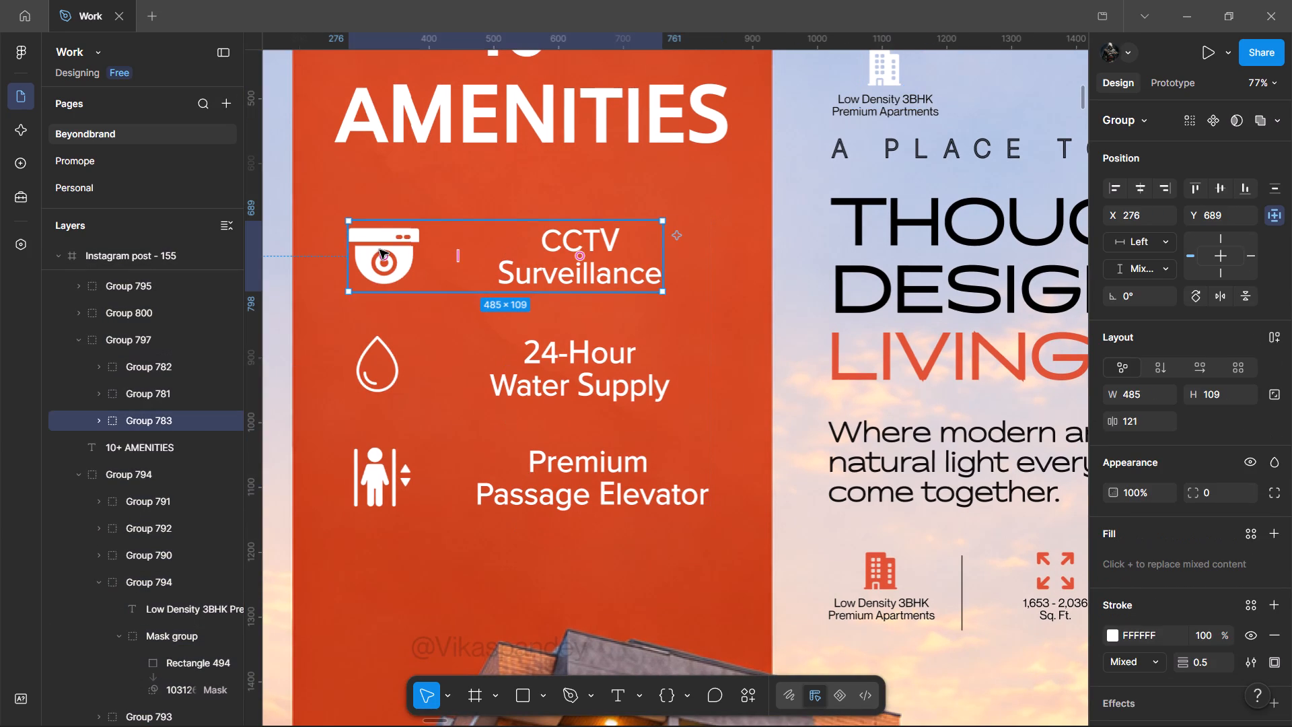
double_click(380, 250)
scroll(870, 191, up, 3)
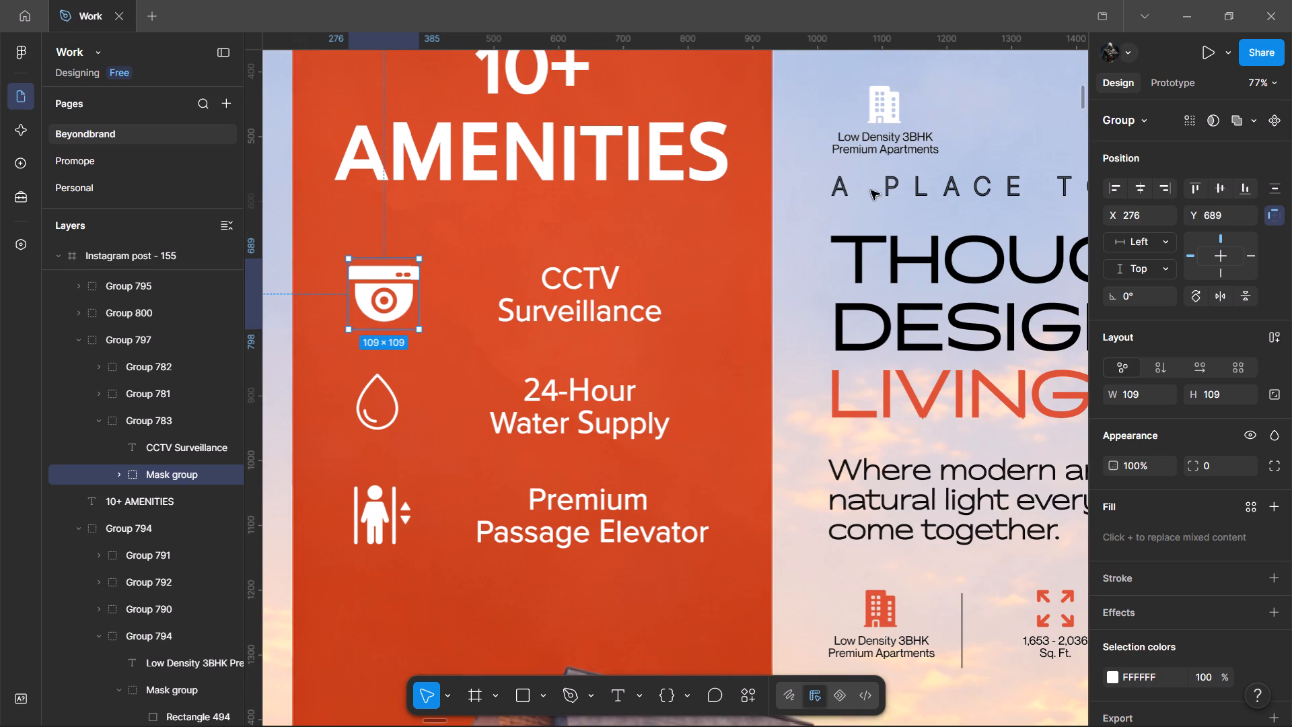
click(565, 306)
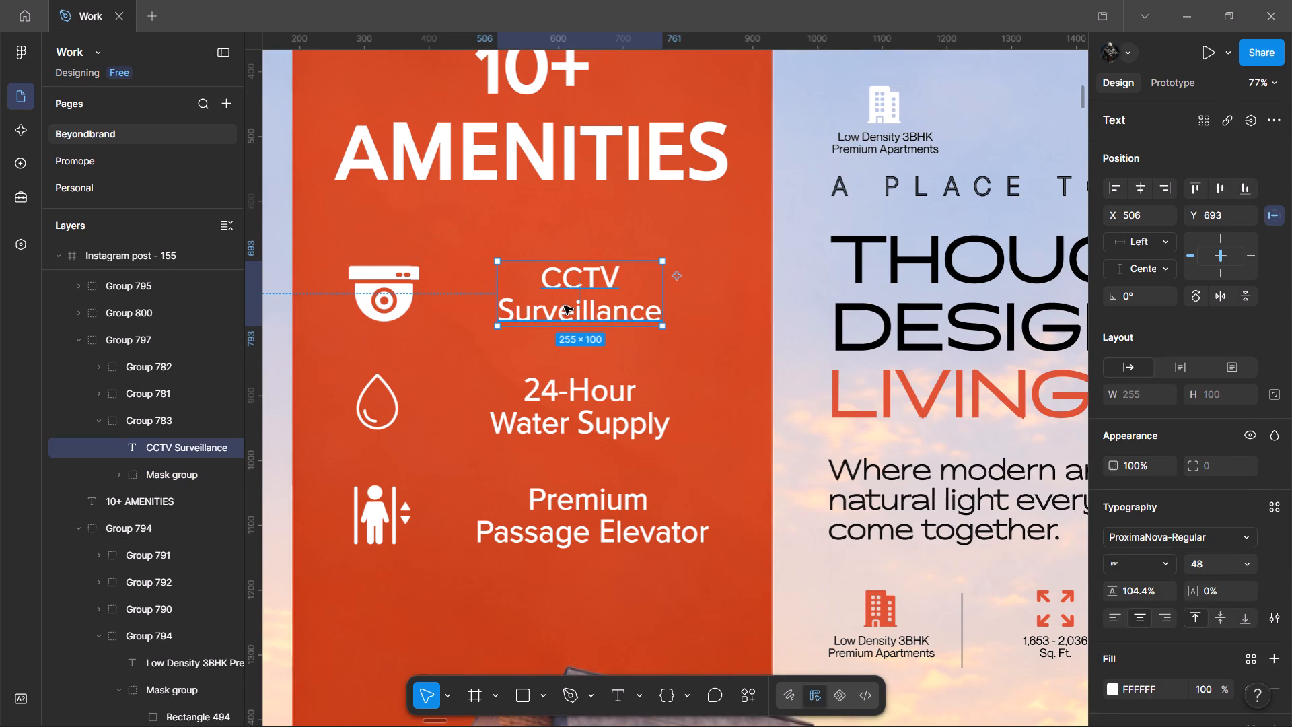
double_click(884, 108)
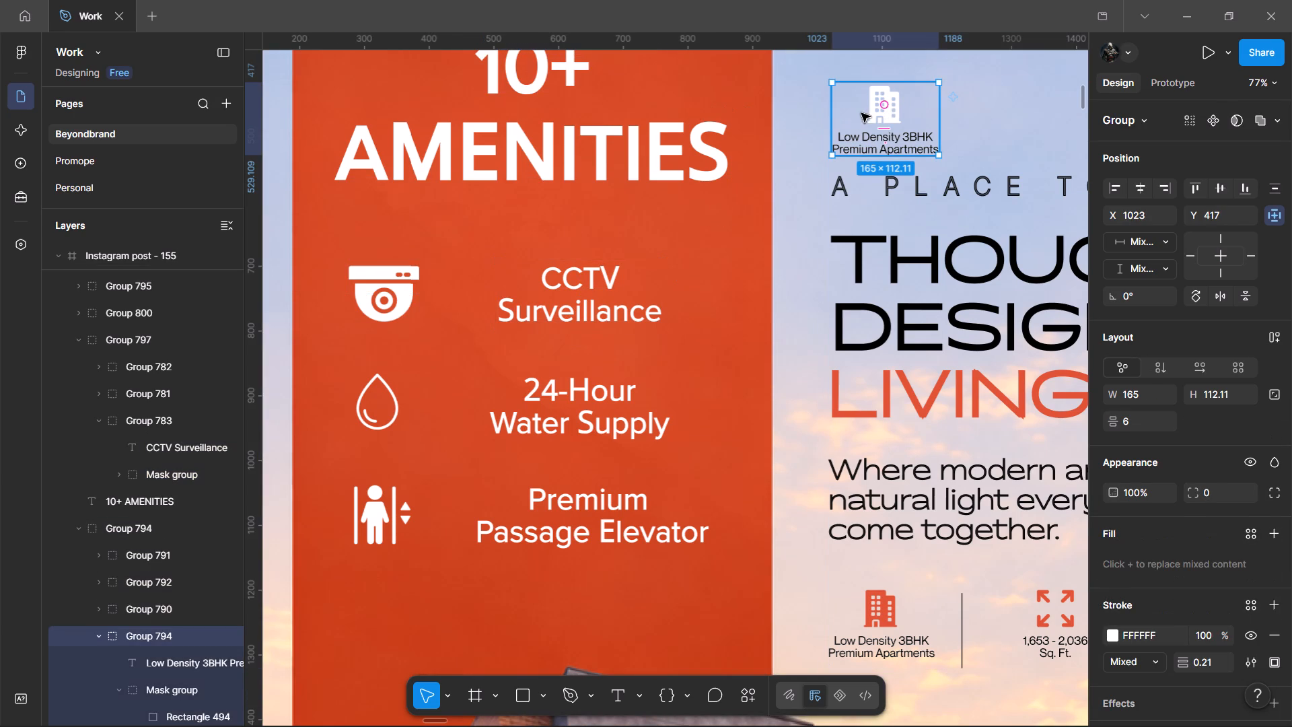
double_click(867, 112)
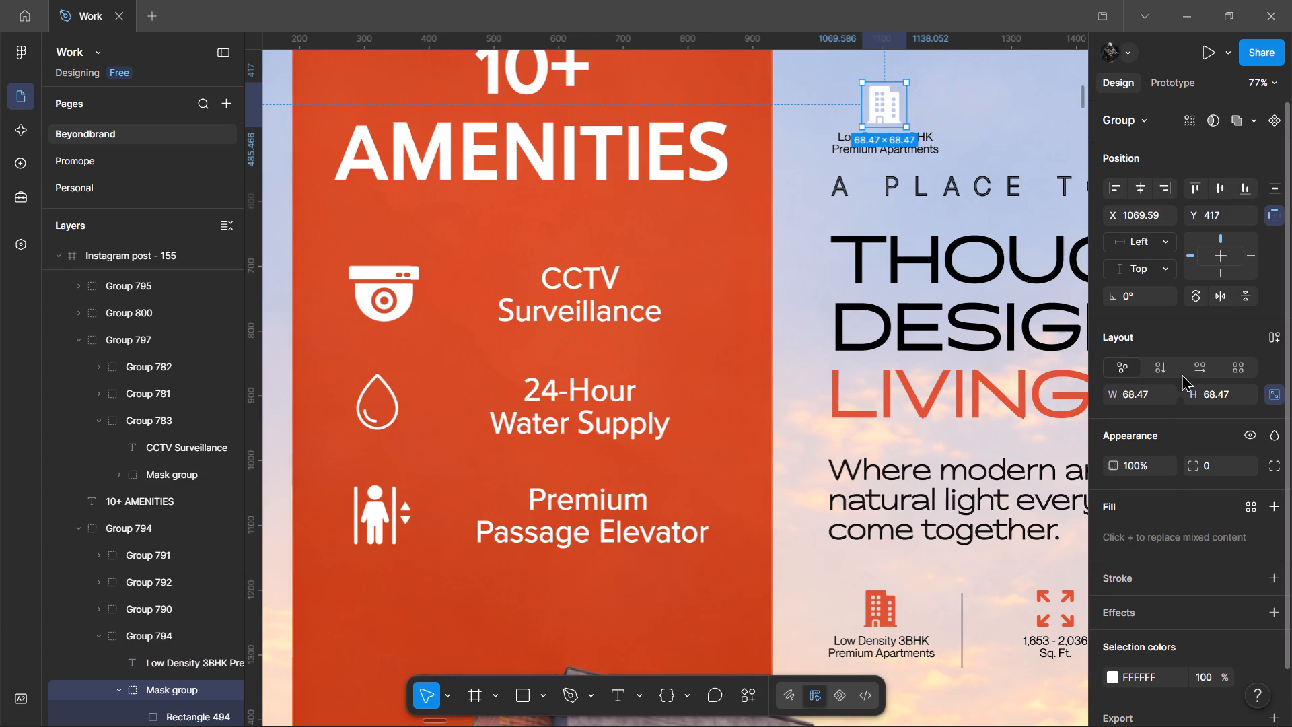
click(1142, 391)
text(108)
key(BackSpace)
key(9)
key(Return)
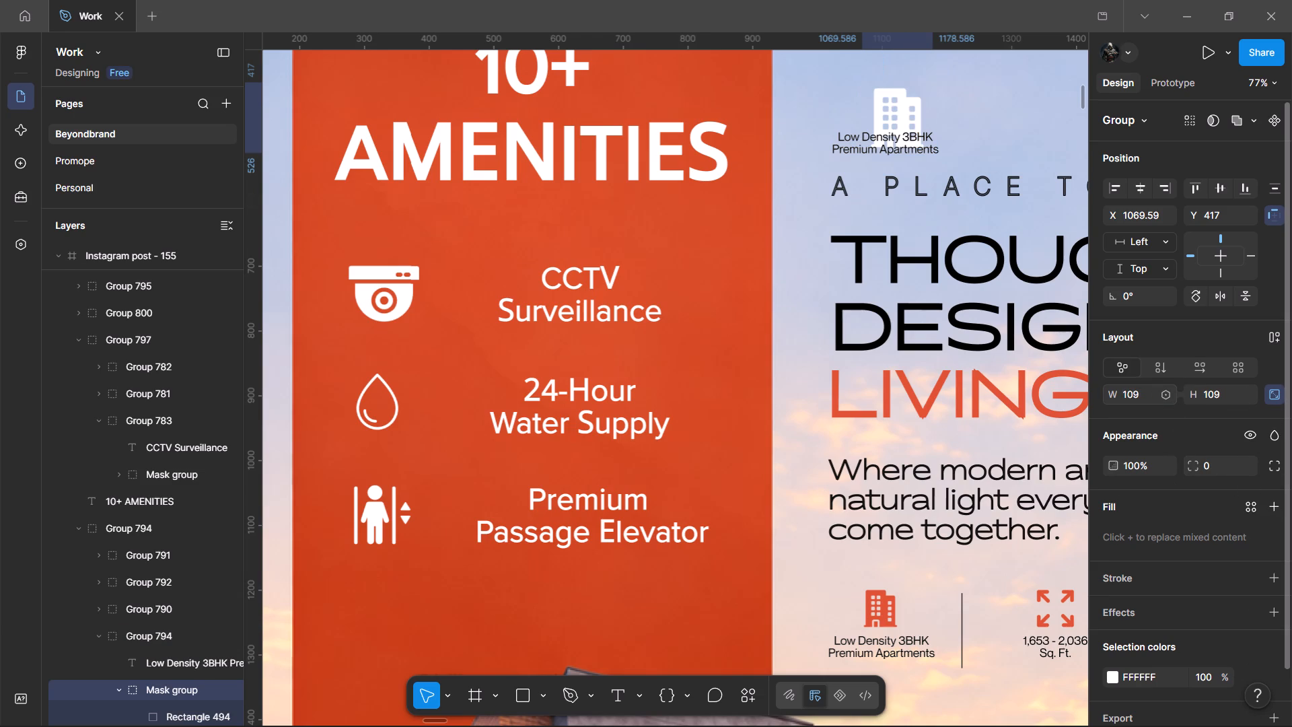
Set the copied Low Density 3BHK Premium Apartments label to font size 48 in ProximaNova-Regular.
click(845, 146)
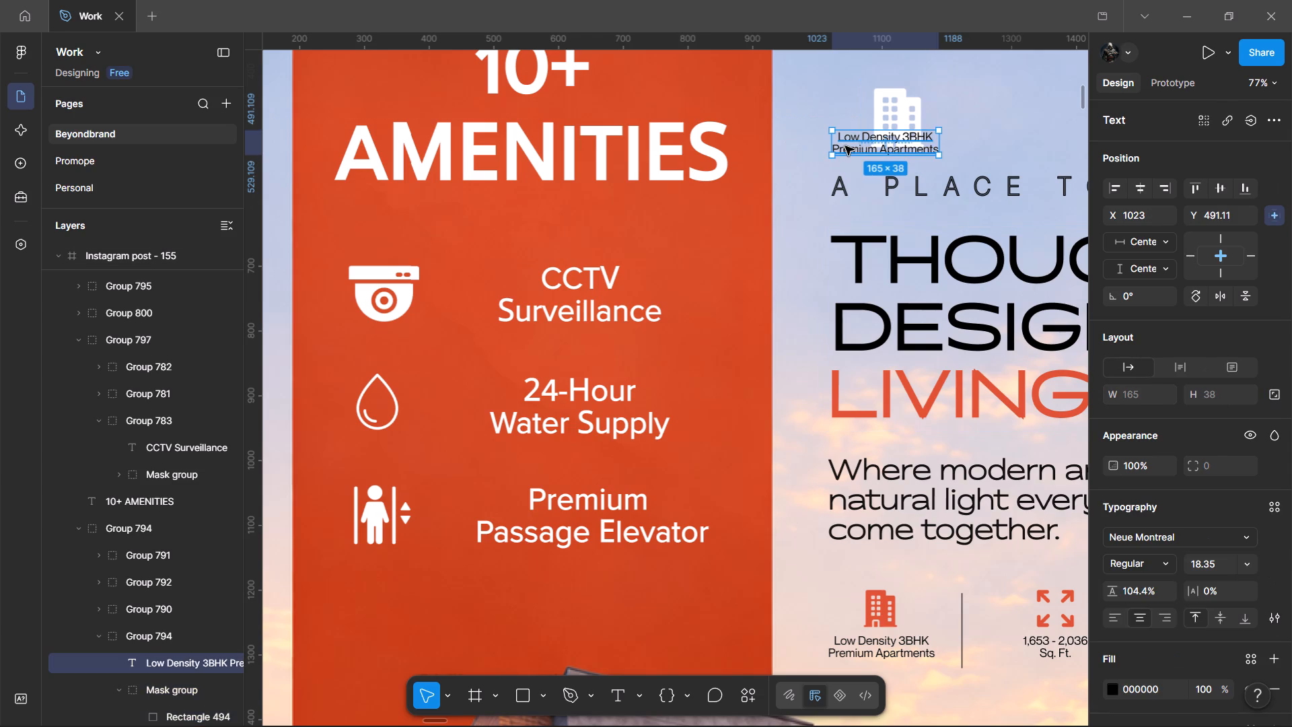
click(1222, 559)
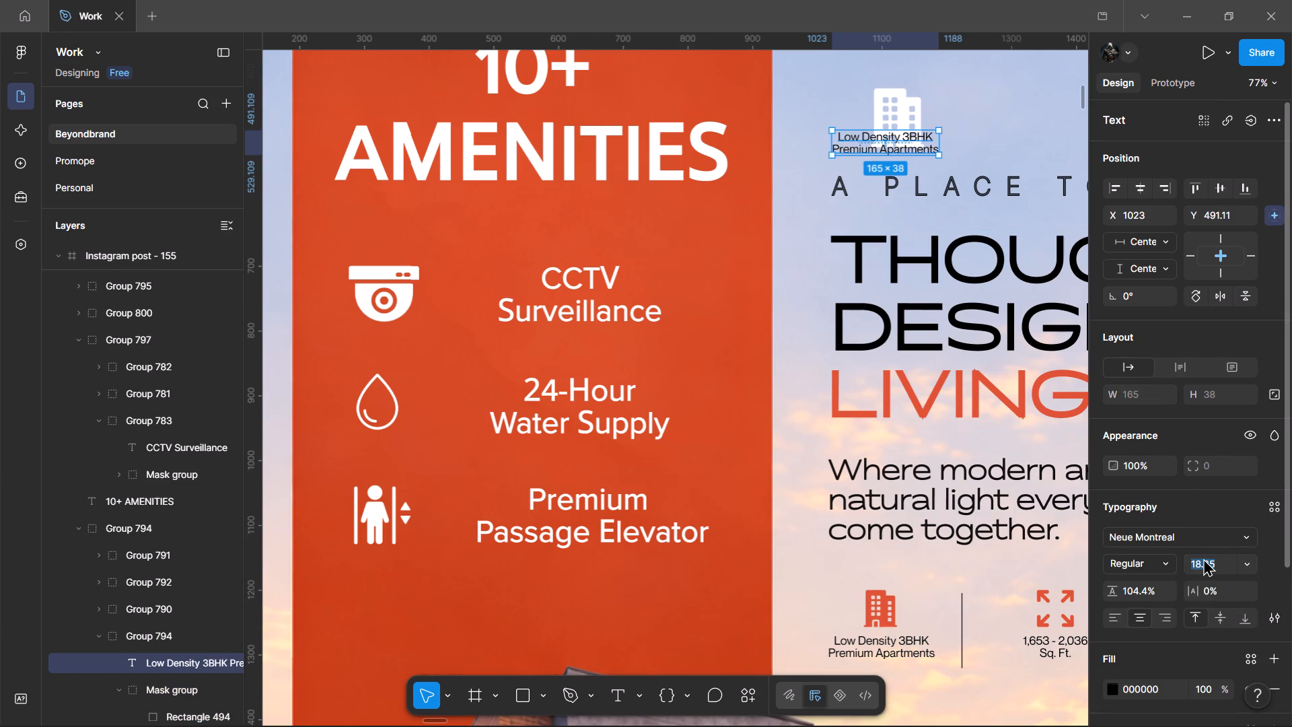
text(48)
key(Return)
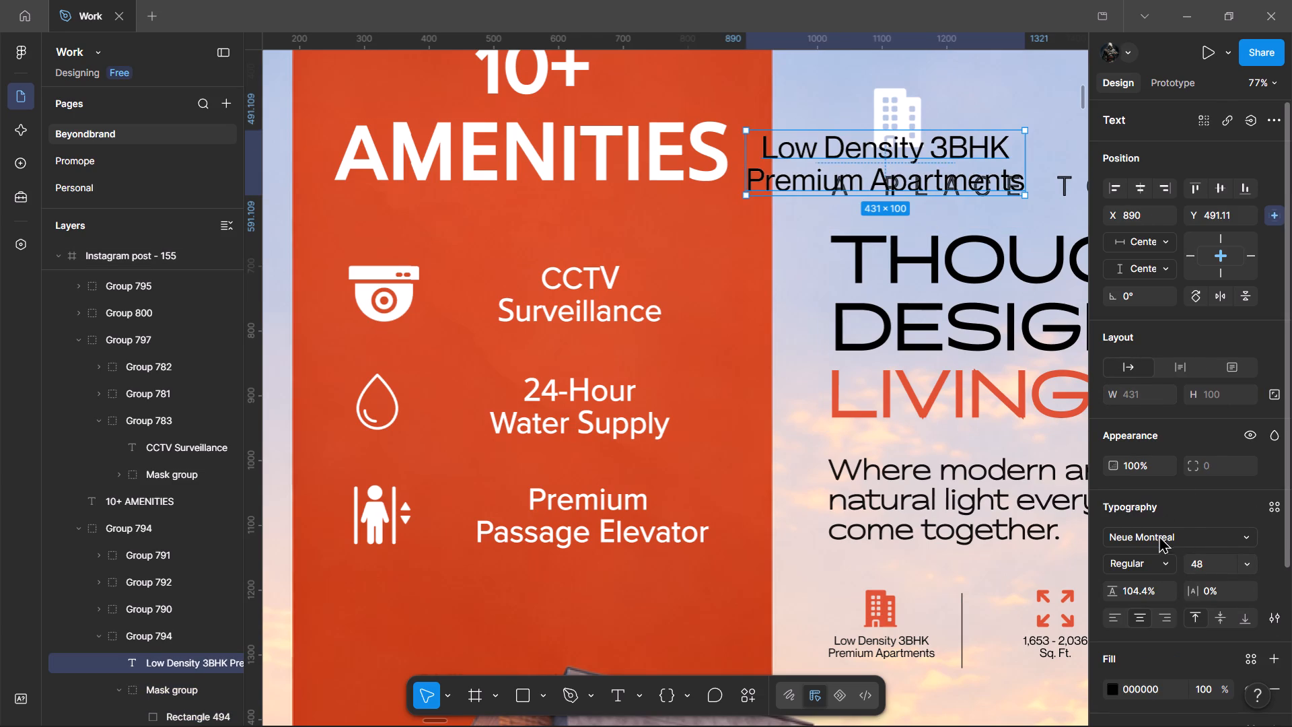
click(1165, 534)
text(pr)
text(ox)
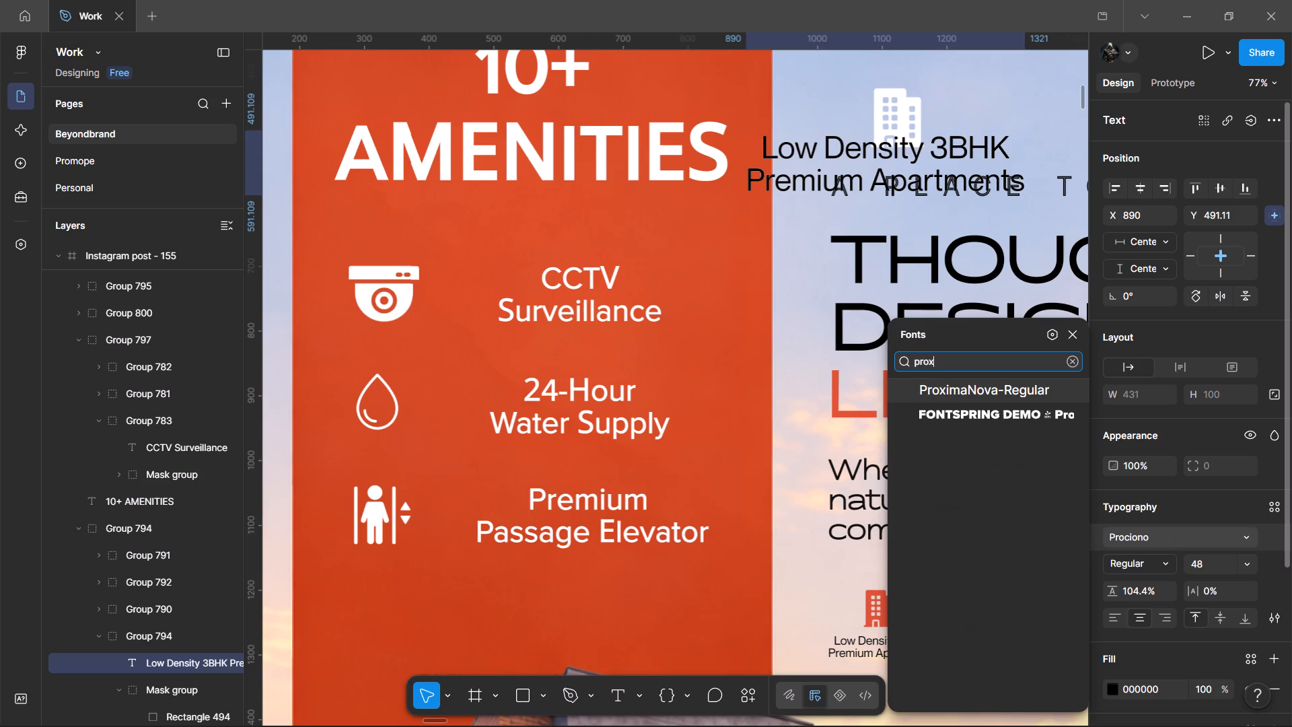
click(1007, 389)
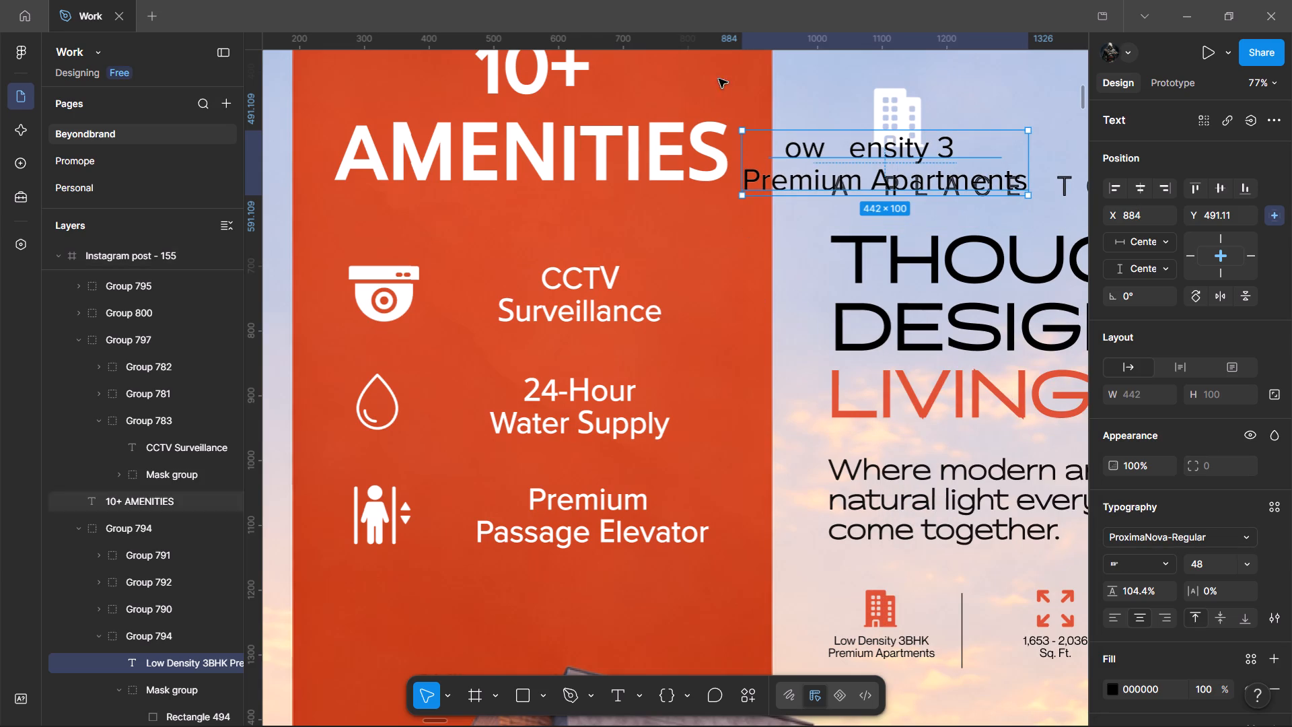
Set the copied apartments label's stroke weight to 0.5, matching the CCTV Surveillance label.
double_click(587, 319)
double_click(587, 319)
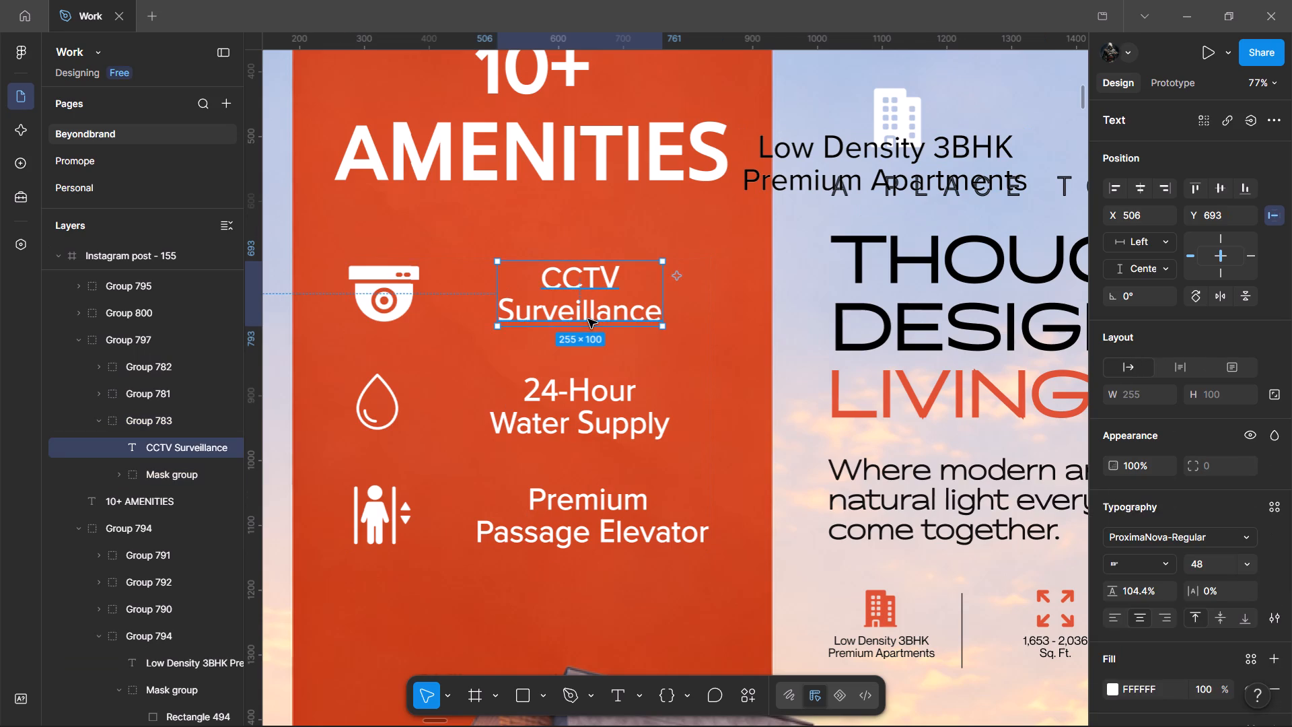
scroll(1053, 457, down, 6)
scroll(1214, 489, down, 5)
scroll(637, 347, up, 7)
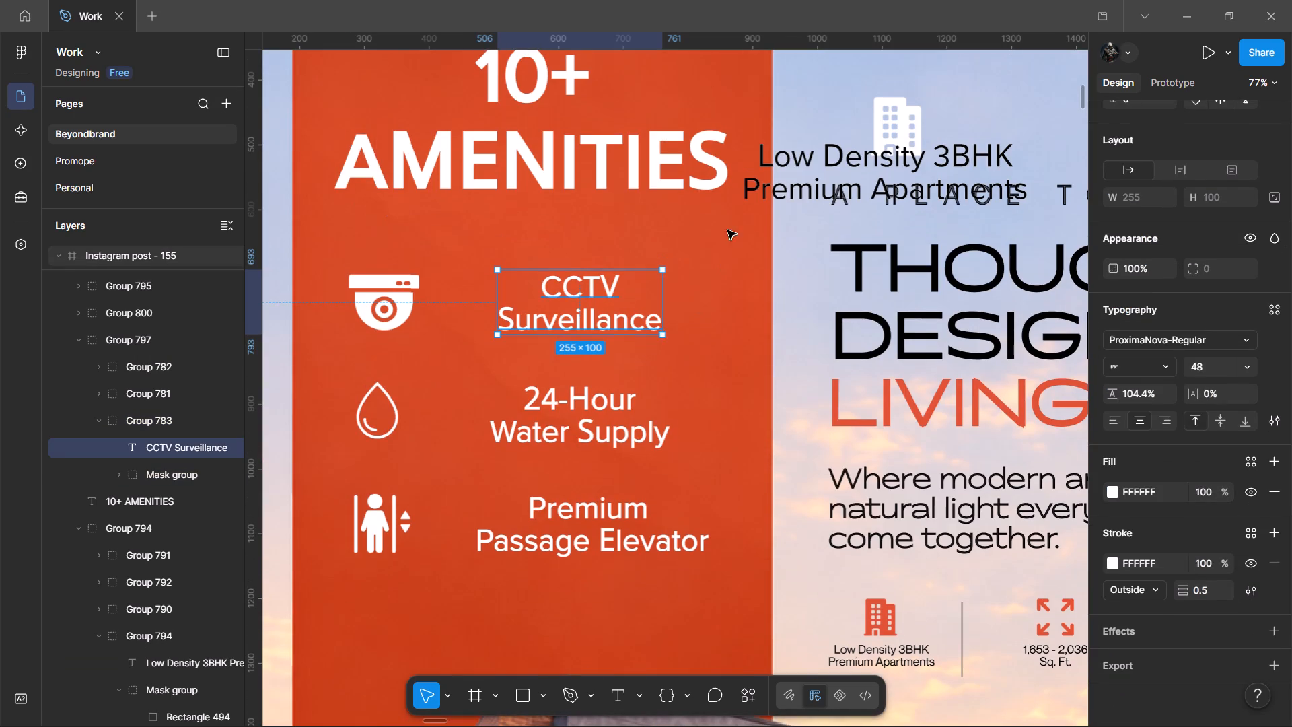
double_click(793, 157)
double_click(793, 157)
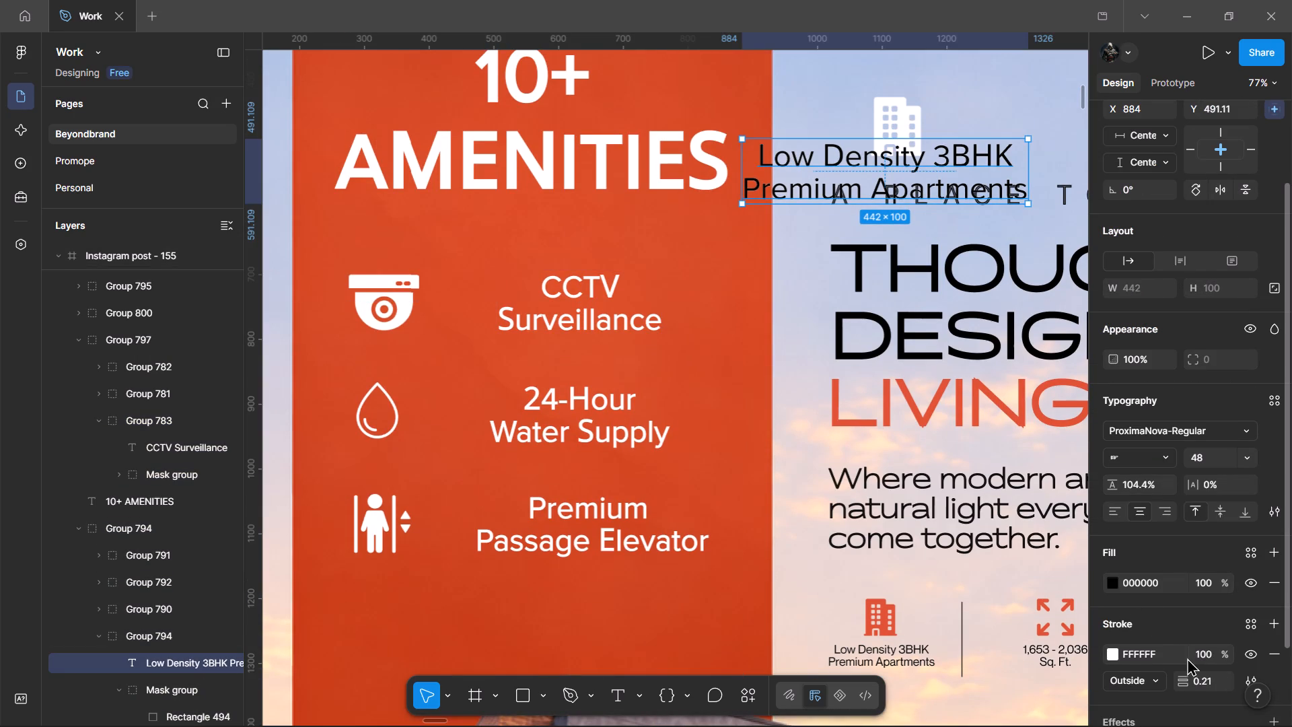
click(1210, 674)
text(0.5)
key(Return)
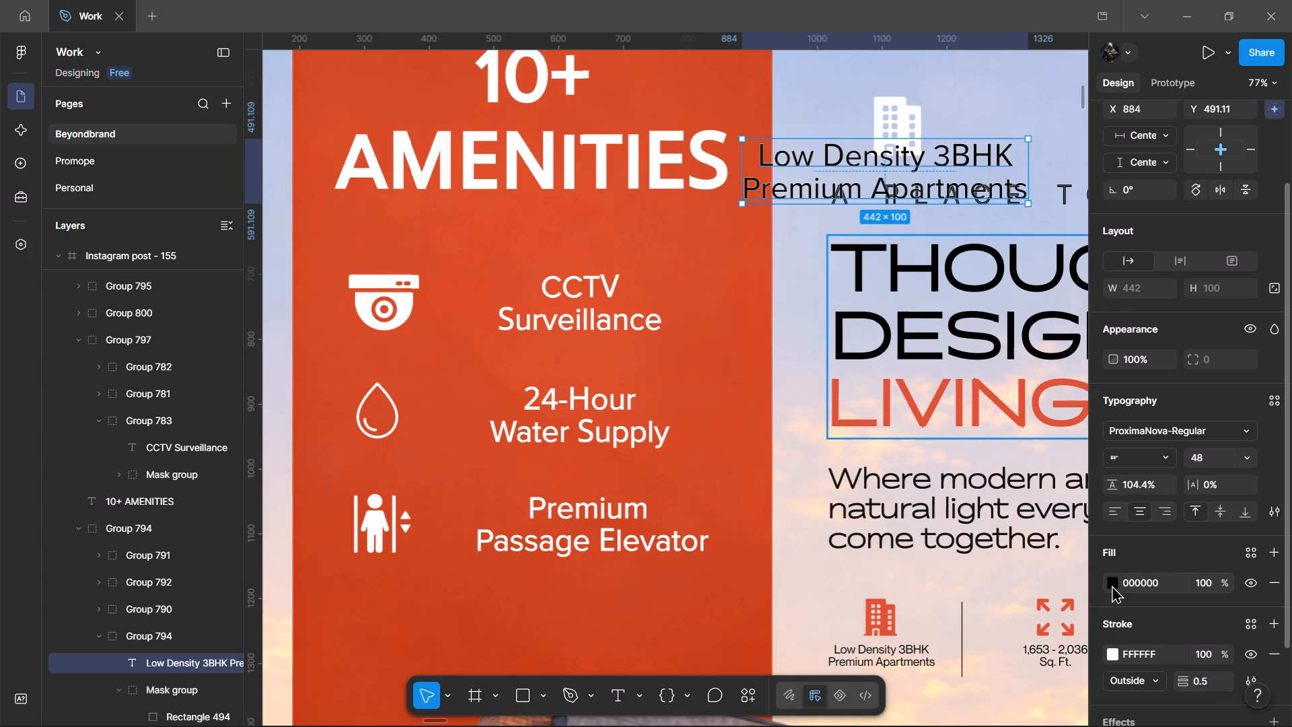
Change the copied apartments label's fill to white (FFFFFF).
click(1112, 585)
drag(1020, 478, 762, 224)
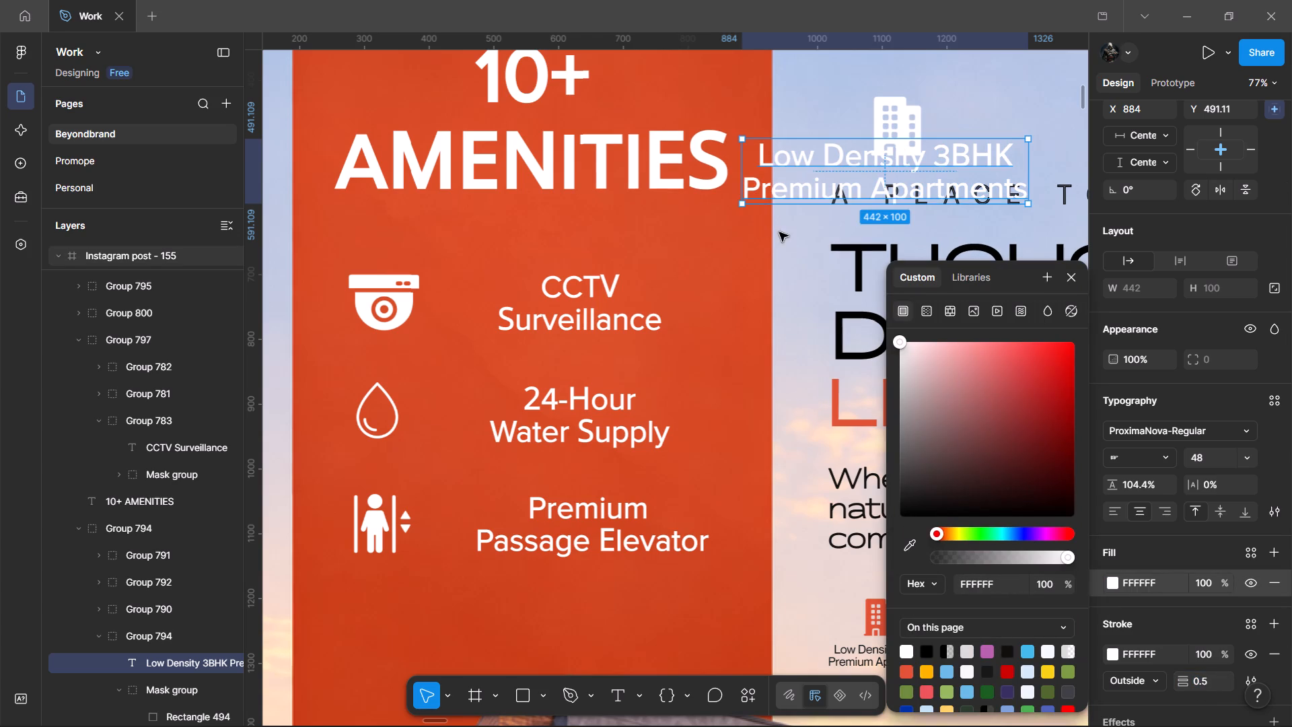
click(796, 248)
Move the copied apartments label beside its building icon, to about X 1248, Y 421, like the CCTV Surveillance layout.
double_click(563, 307)
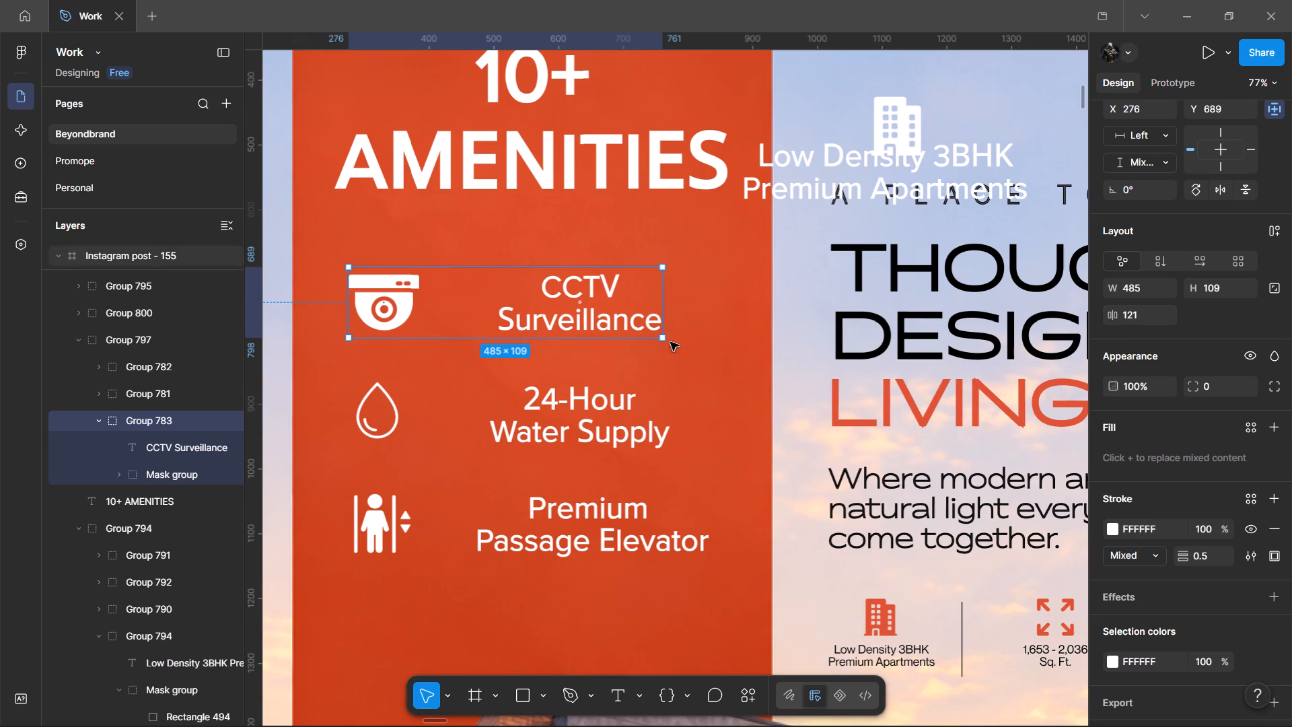
double_click(950, 178)
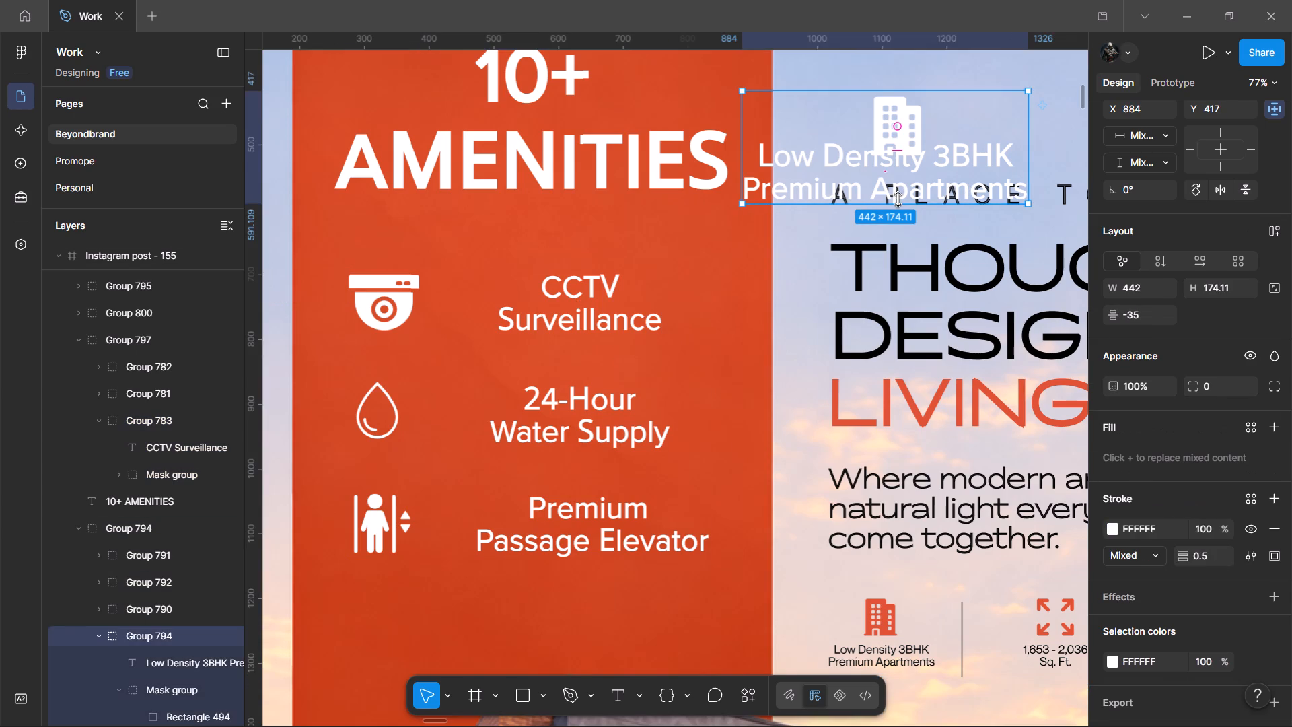
ctrl+scroll(898, 199, down, 5)
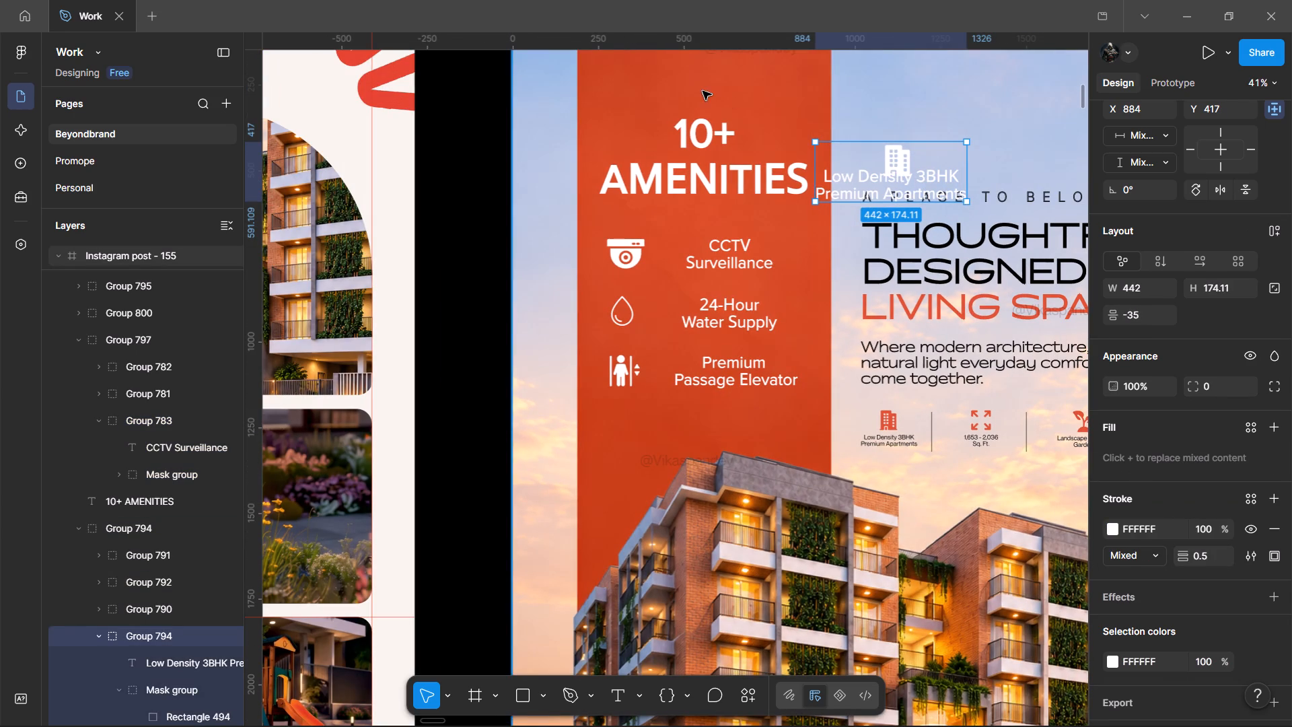
double_click(716, 263)
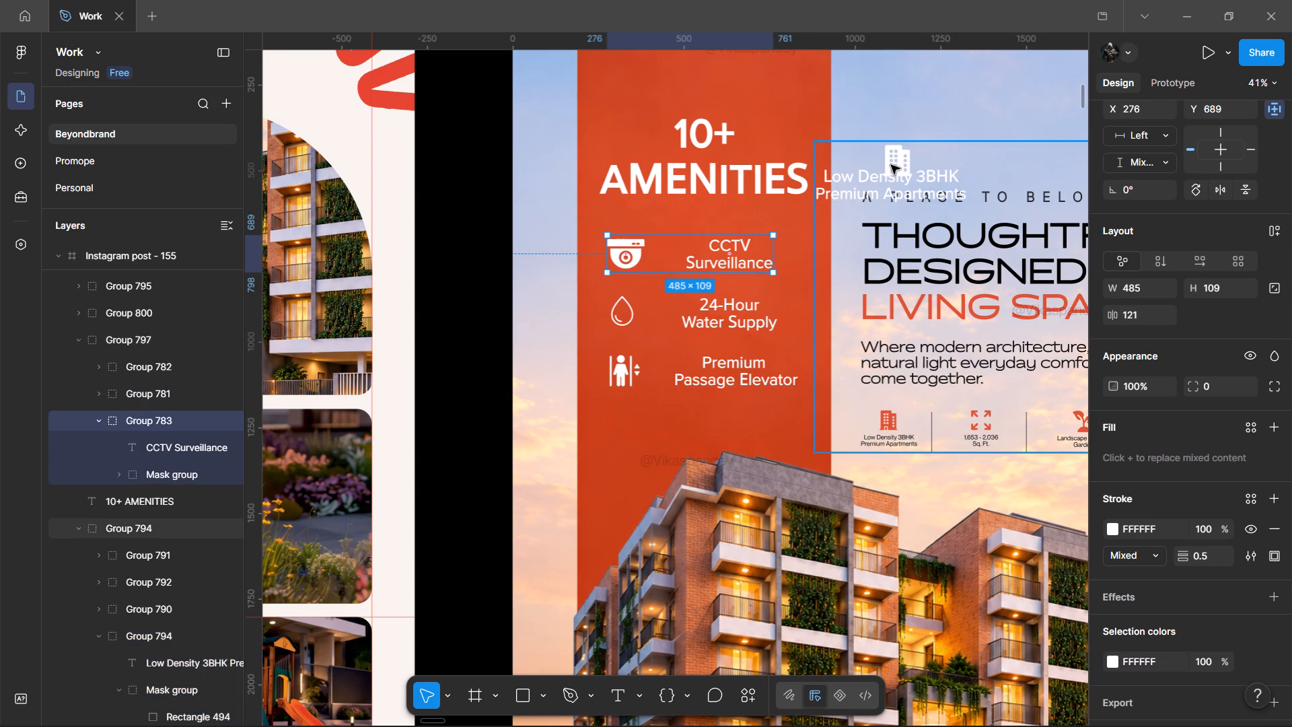
double_click(899, 180)
double_click(910, 189)
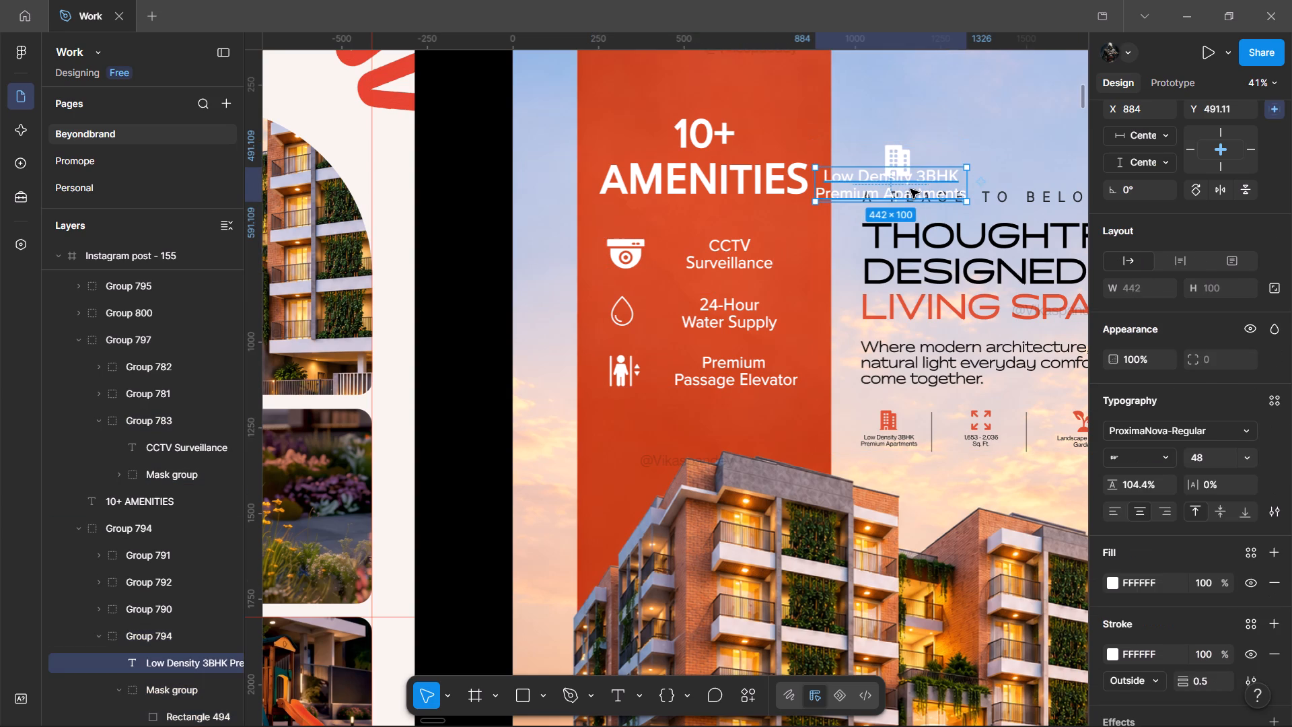
drag(914, 186, 1034, 163)
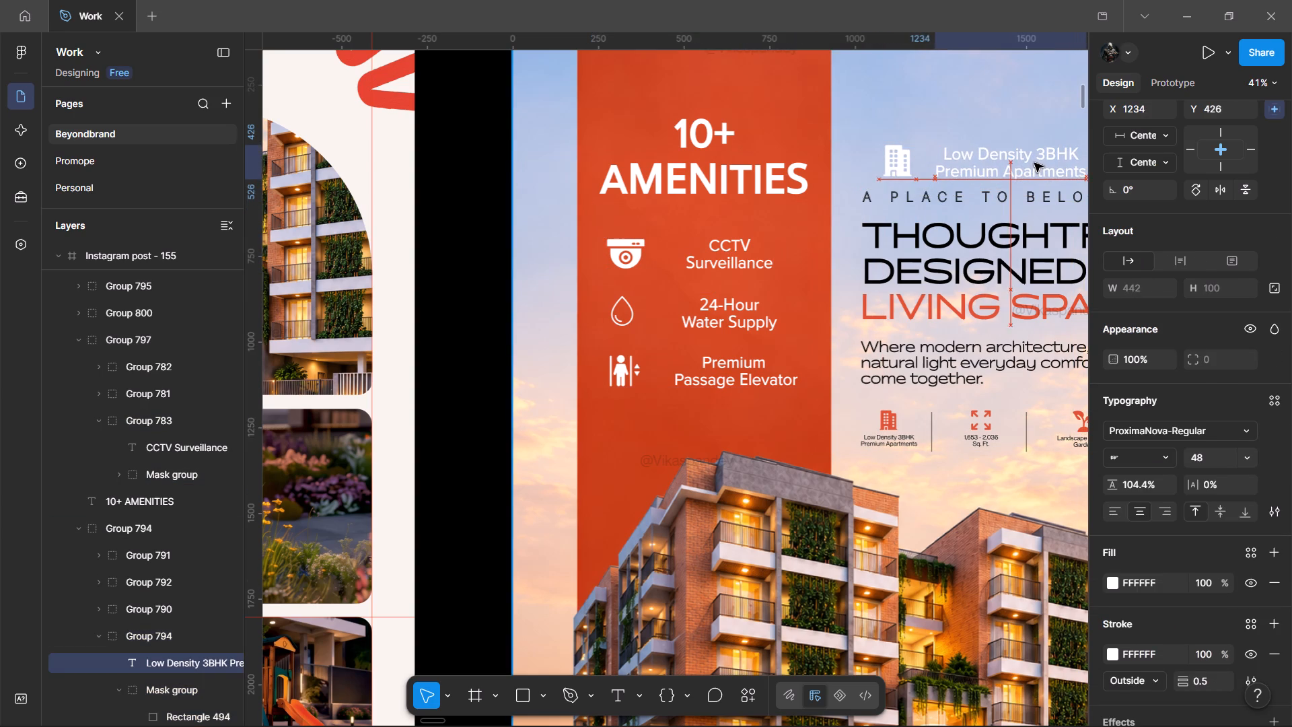
drag(1034, 163, 1038, 162)
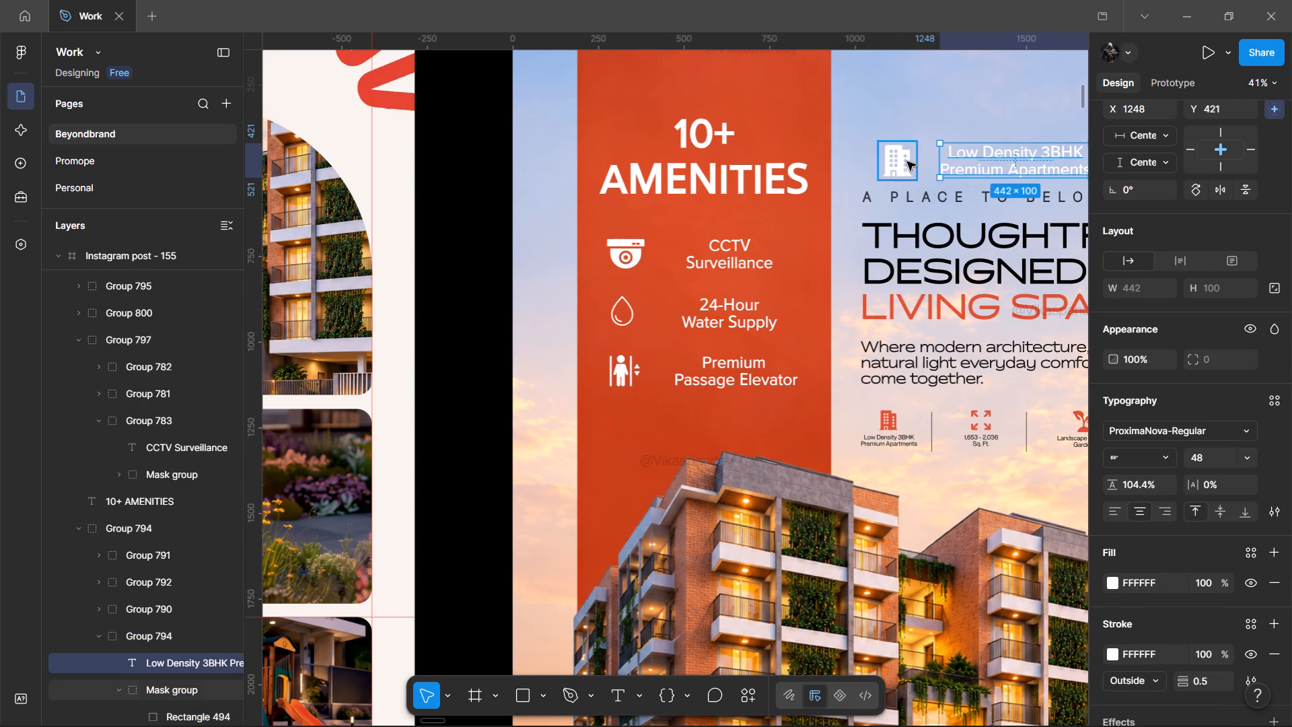
Group the copied building icon's mask group with its Low Density 3BHK Premium Apartments label.
click(904, 166)
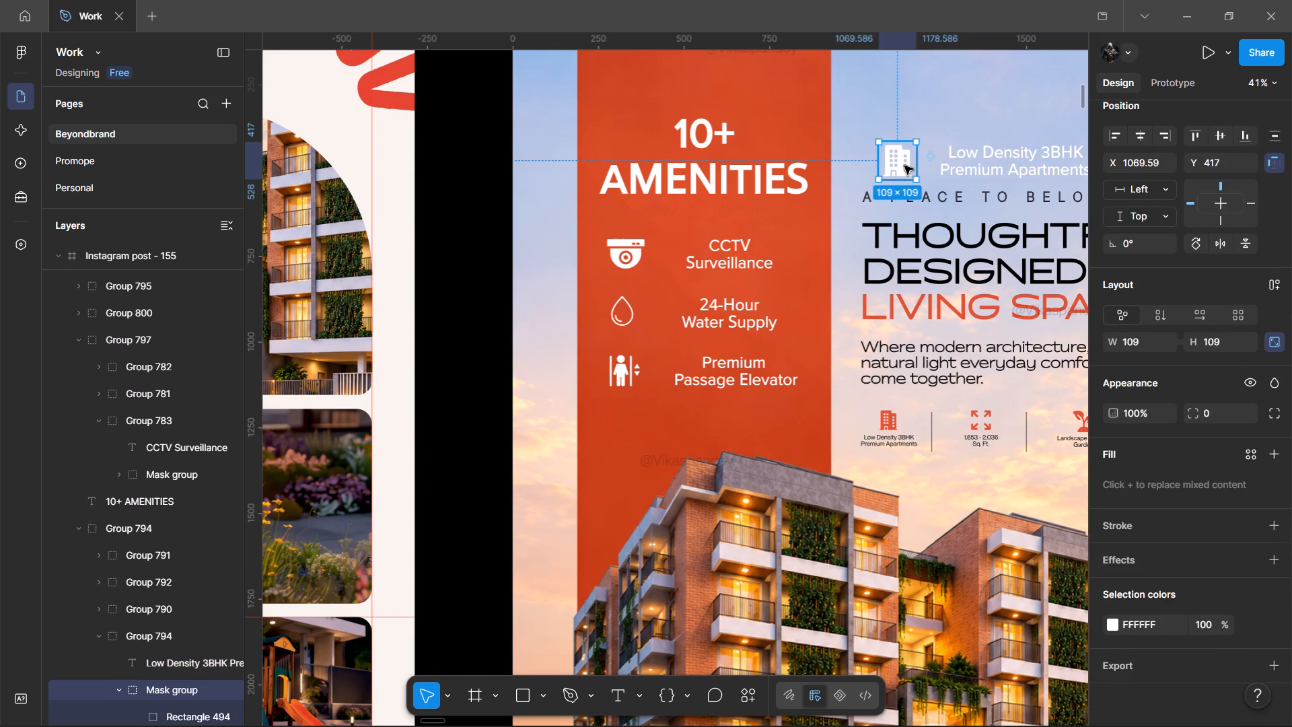
scroll(146, 646, down, 2)
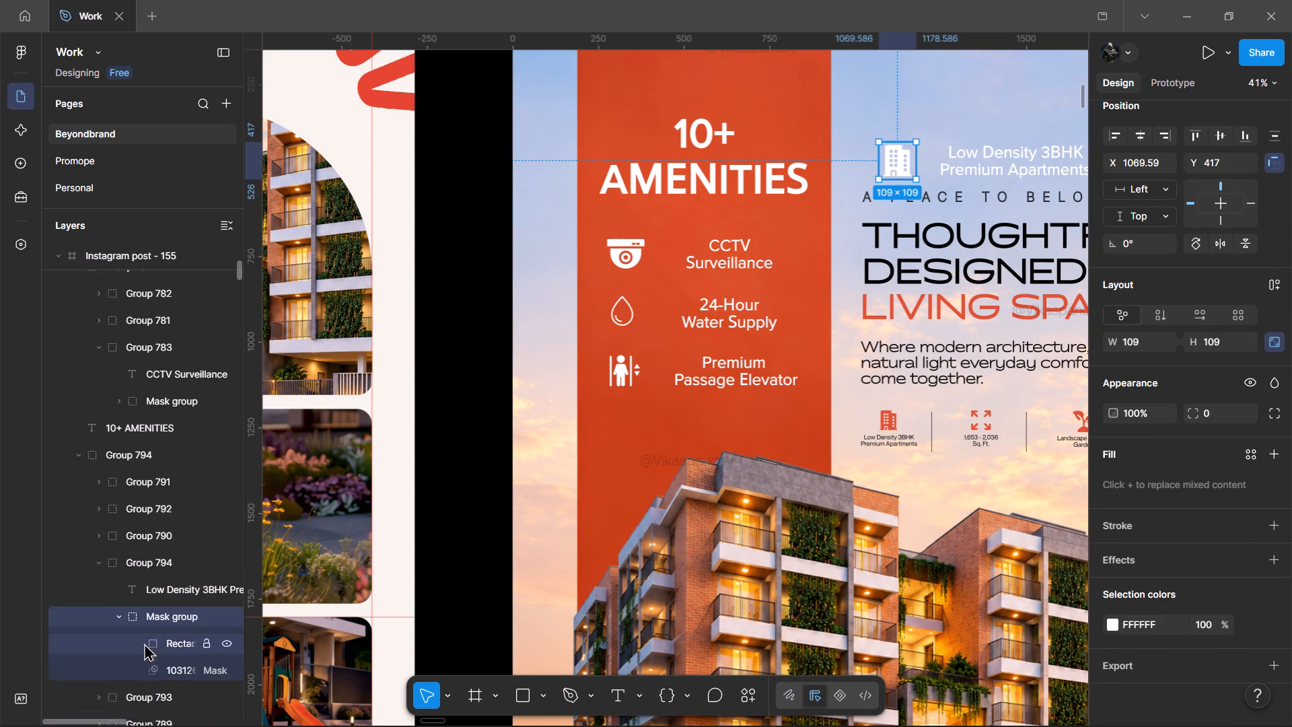
click(124, 525)
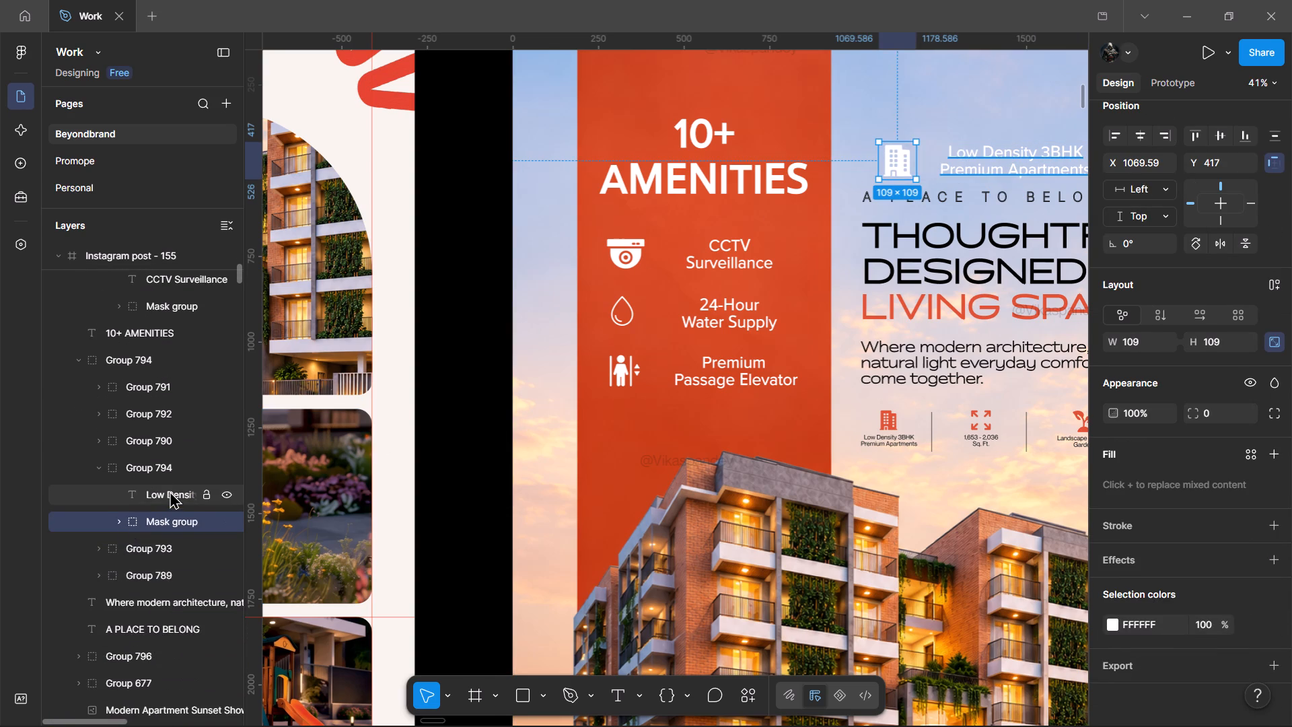
shift+click(166, 485)
key(ctrl+g)
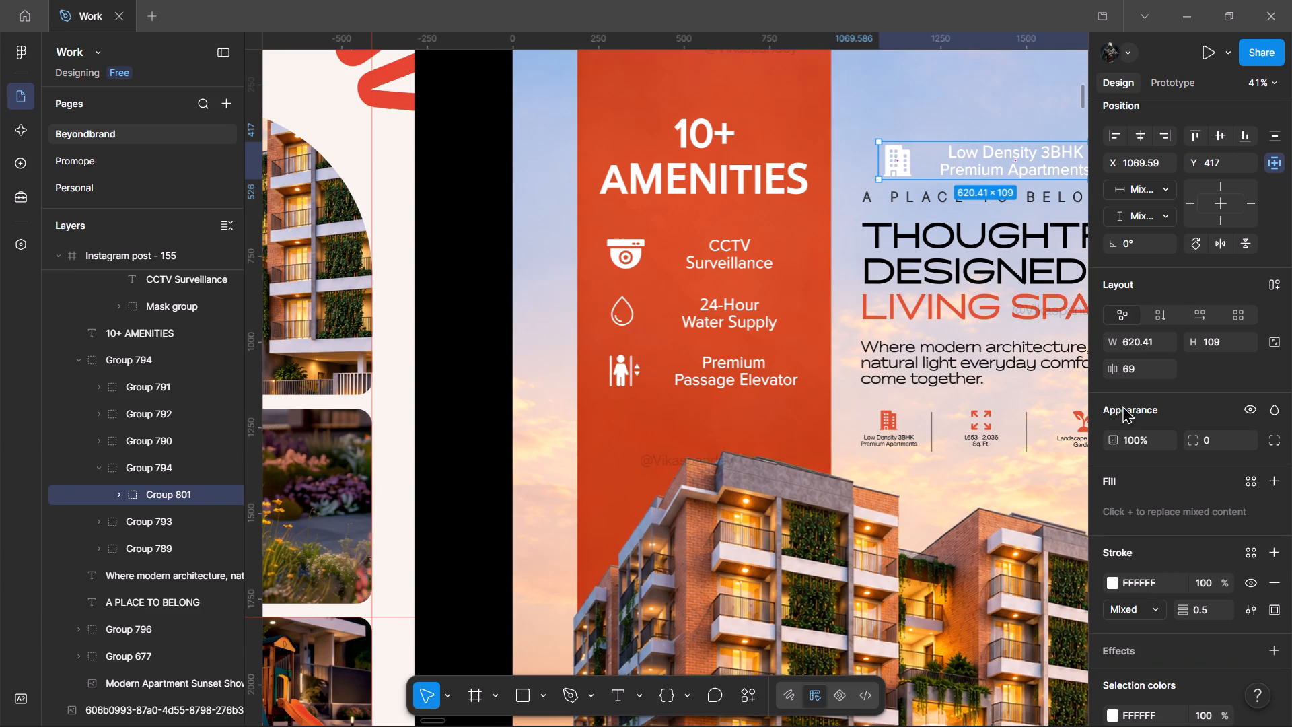
Set the spacing between the white building icon and its Low Density 3BHK Premium Apartments label to 121.
click(1135, 363)
text(121)
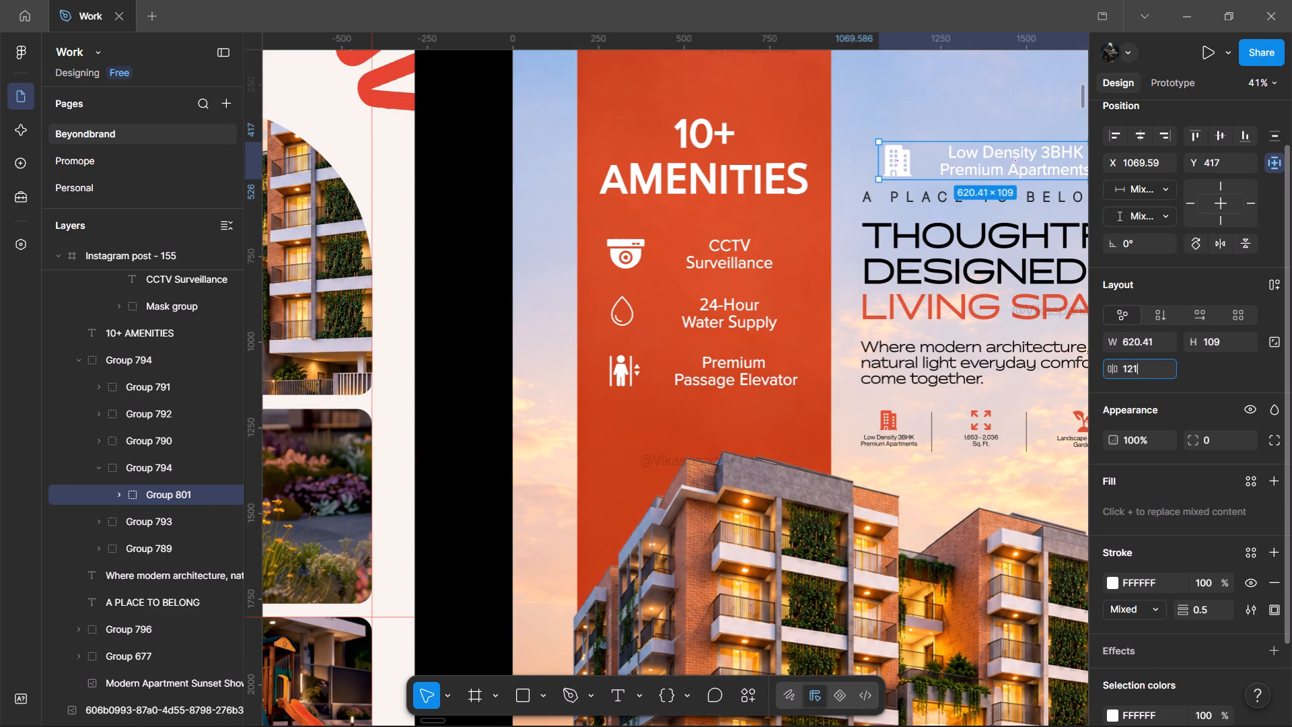
key(Return)
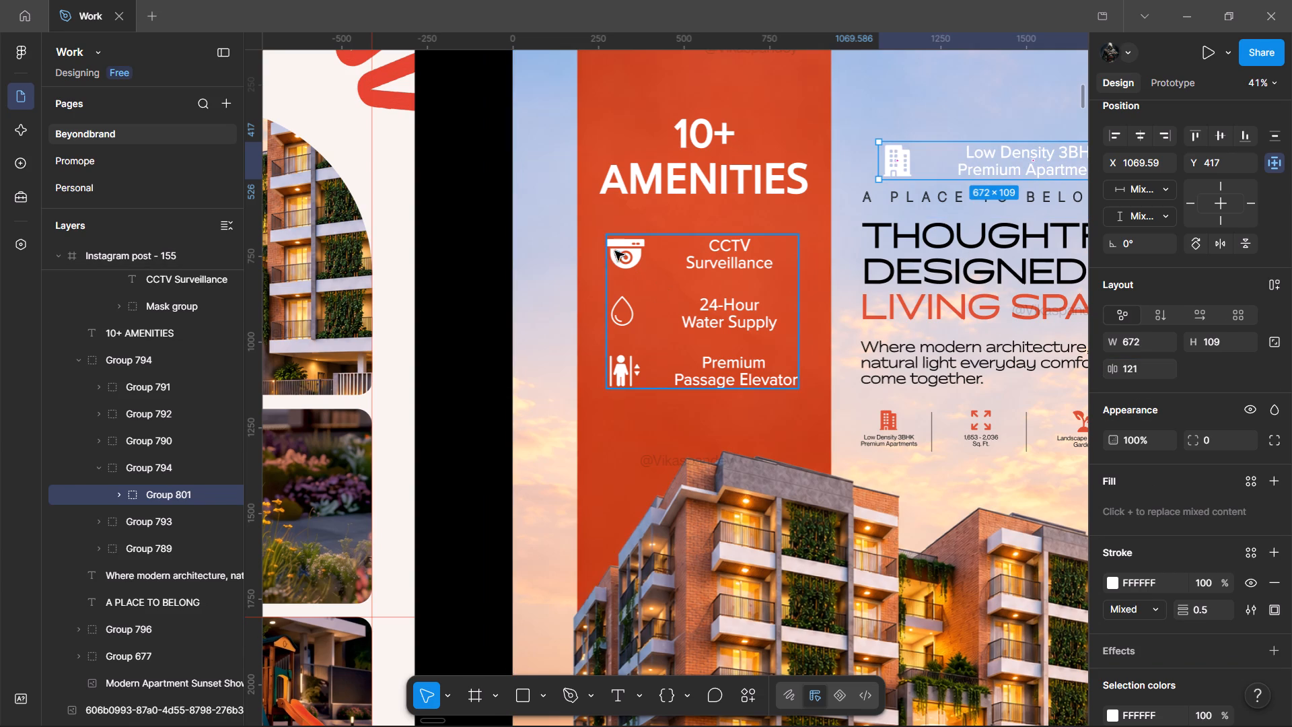
Duplicate the CCTV Surveillance item and place the copy below the small Low Density 3BHK item, at about X 1045, Y 1367.
double_click(624, 253)
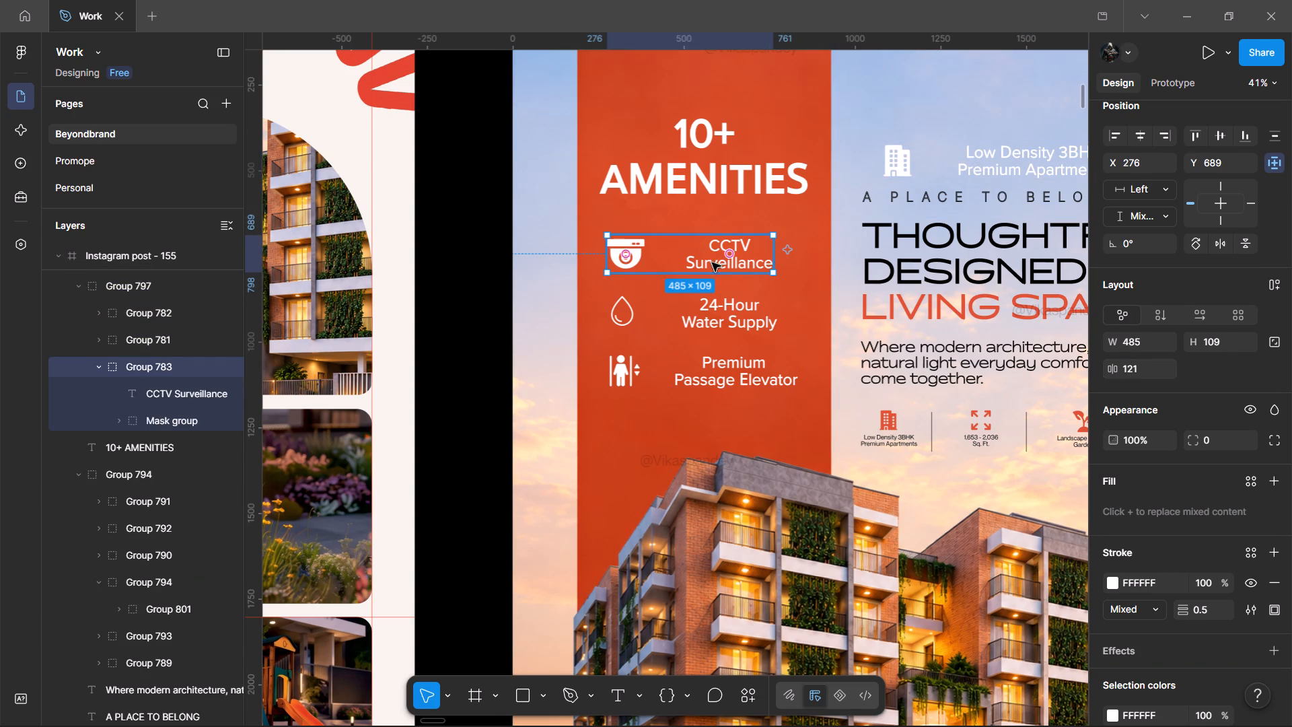
alt+drag(707, 264, 884, 493)
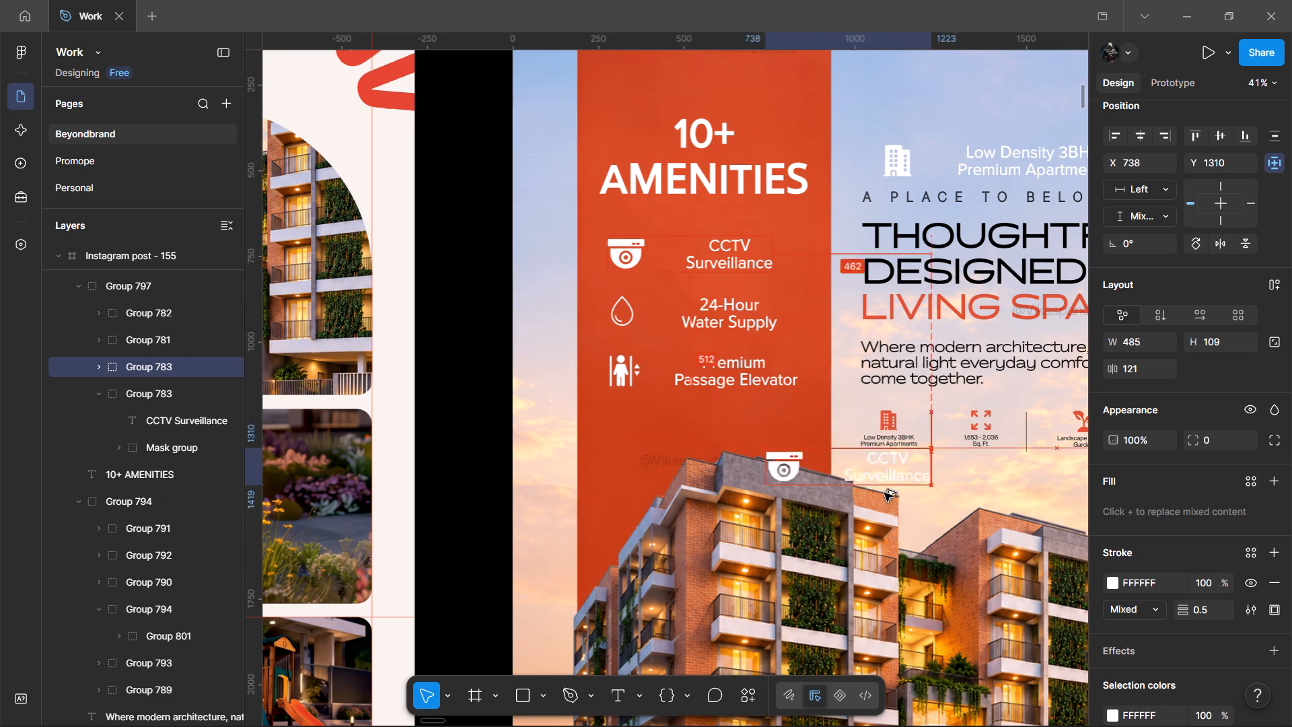
alt+drag(884, 493, 970, 497)
Recolor the copied camera icon's masked rectangle to orange-red E15335.
double_click(898, 481)
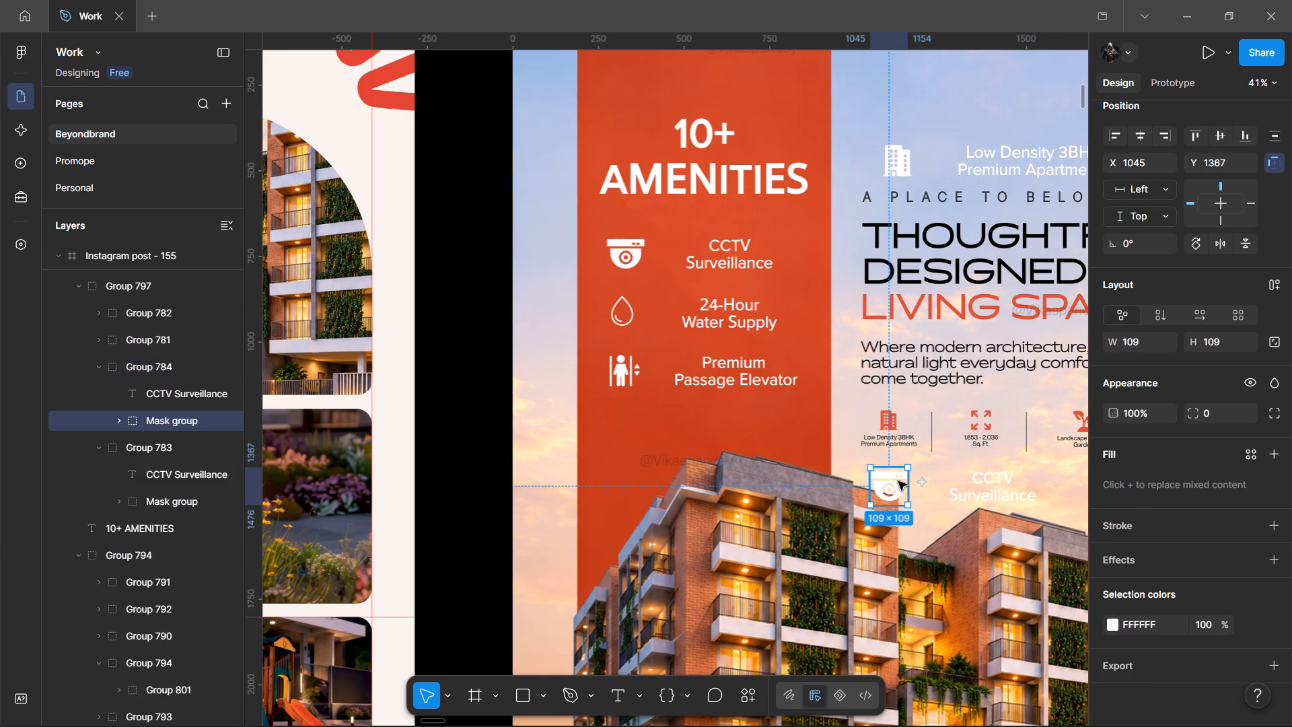
click(119, 423)
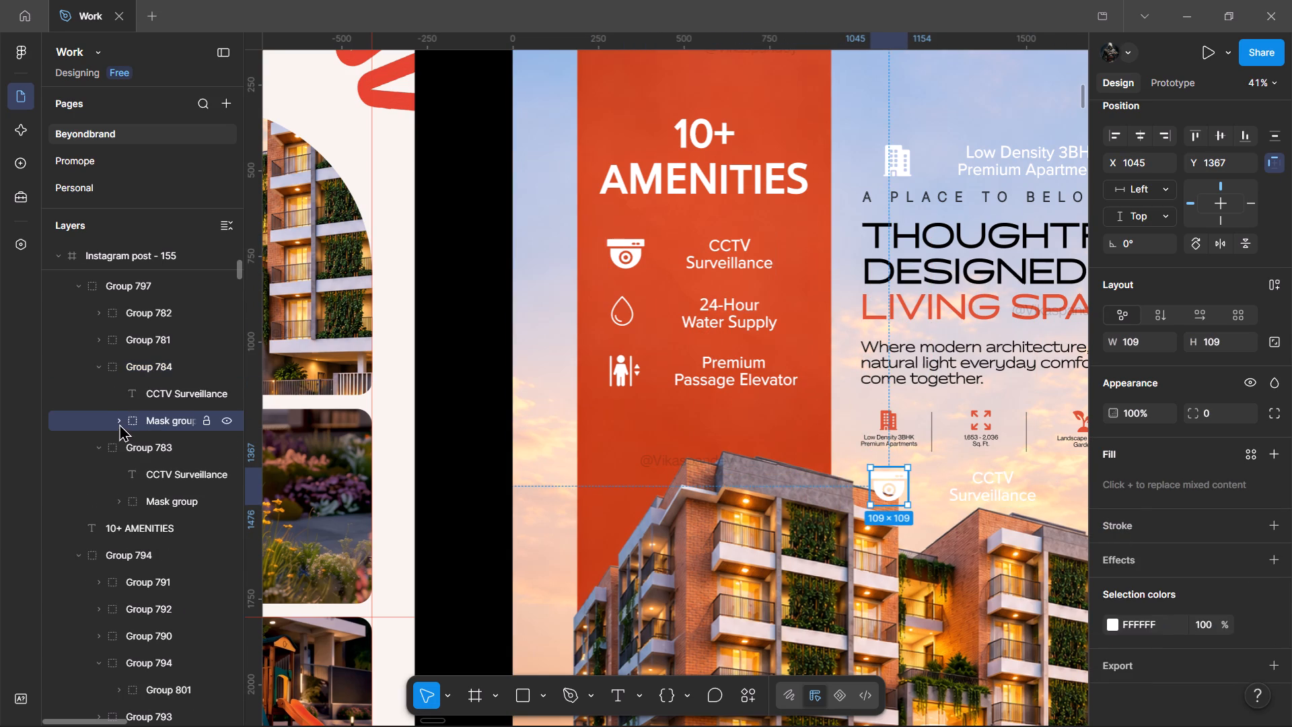
click(159, 447)
click(1111, 508)
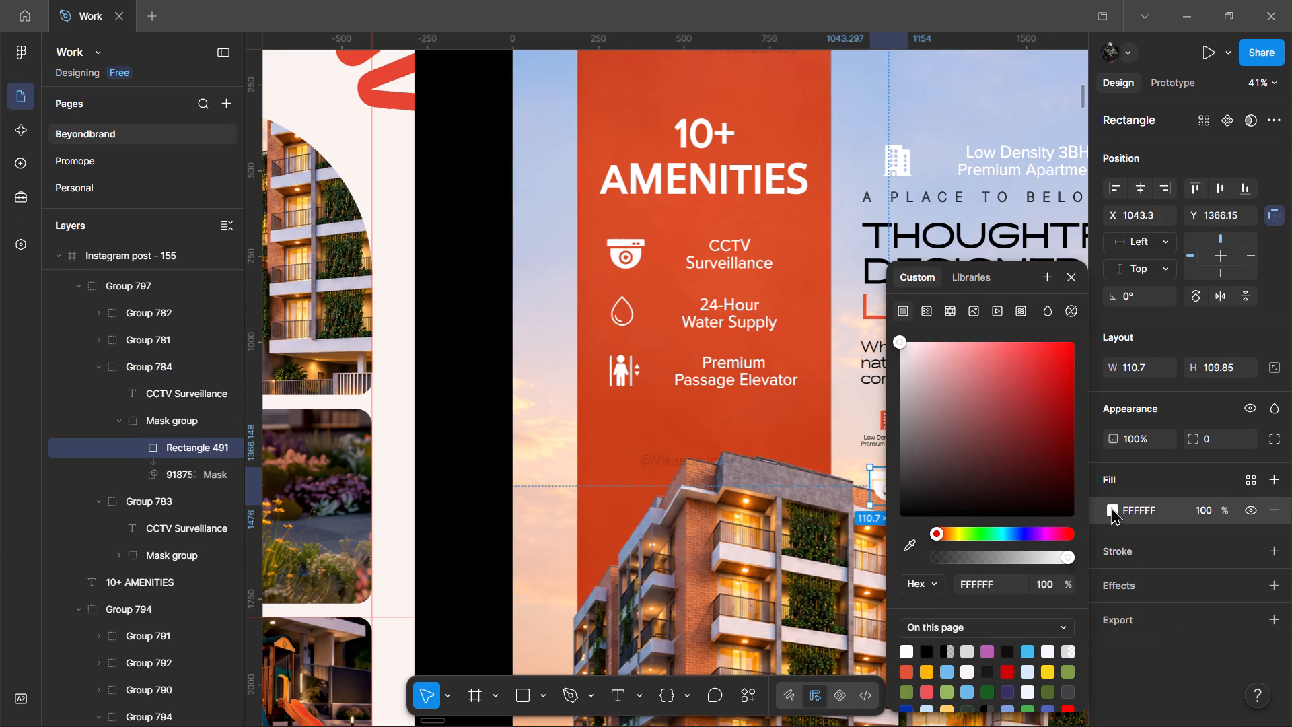
click(905, 674)
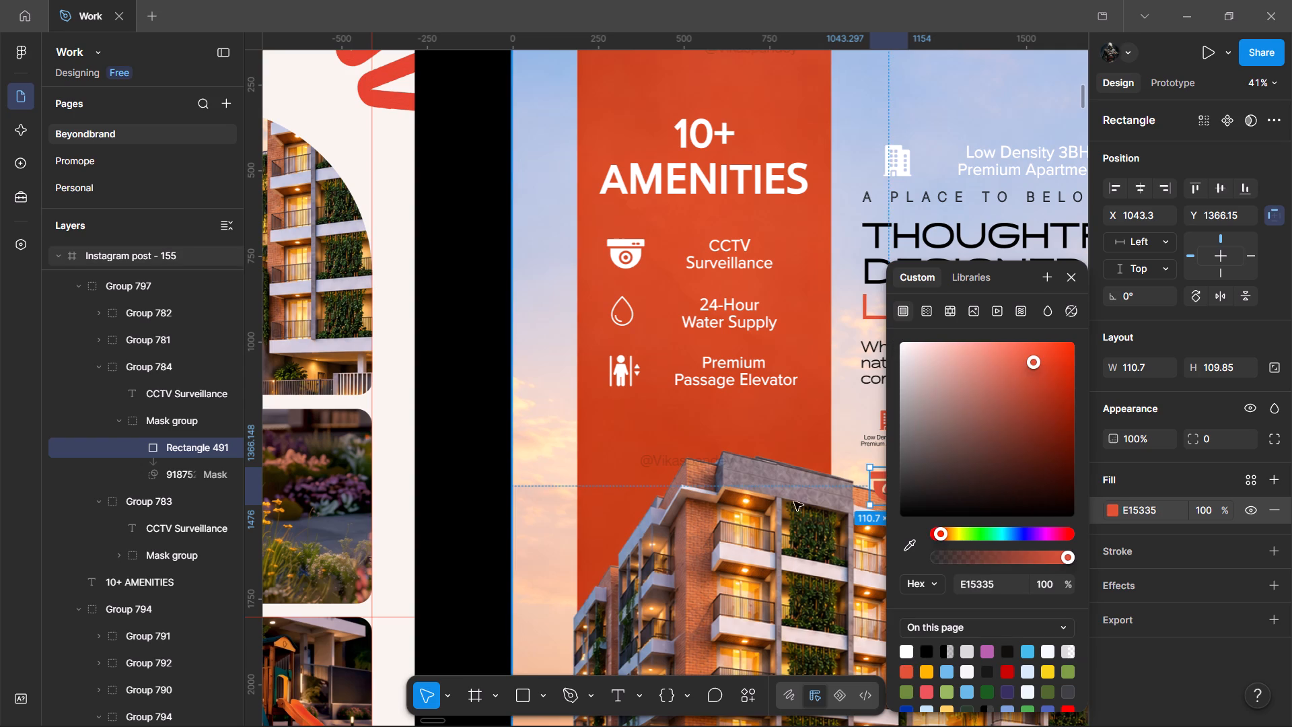
click(798, 497)
Set the copied CCTV Surveillance label's font size to 18.35, matching the small Low Density 3BHK label.
double_click(973, 488)
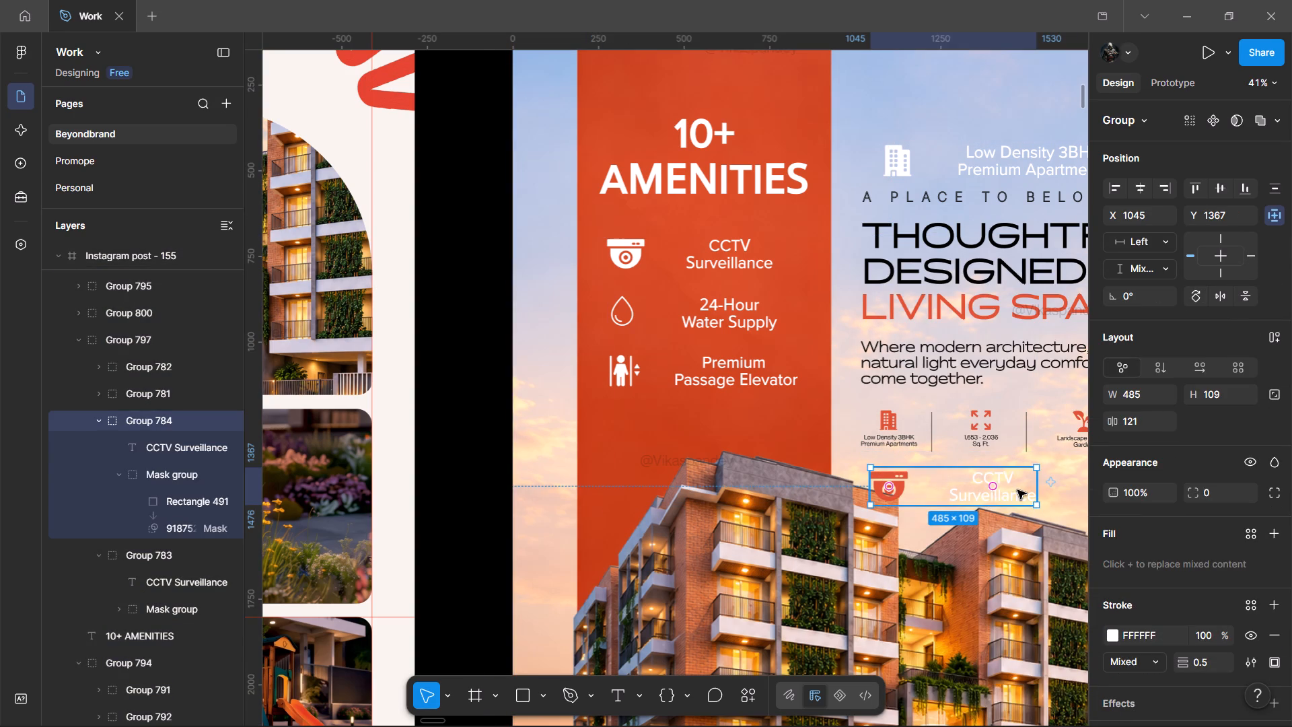
triple_click(899, 442)
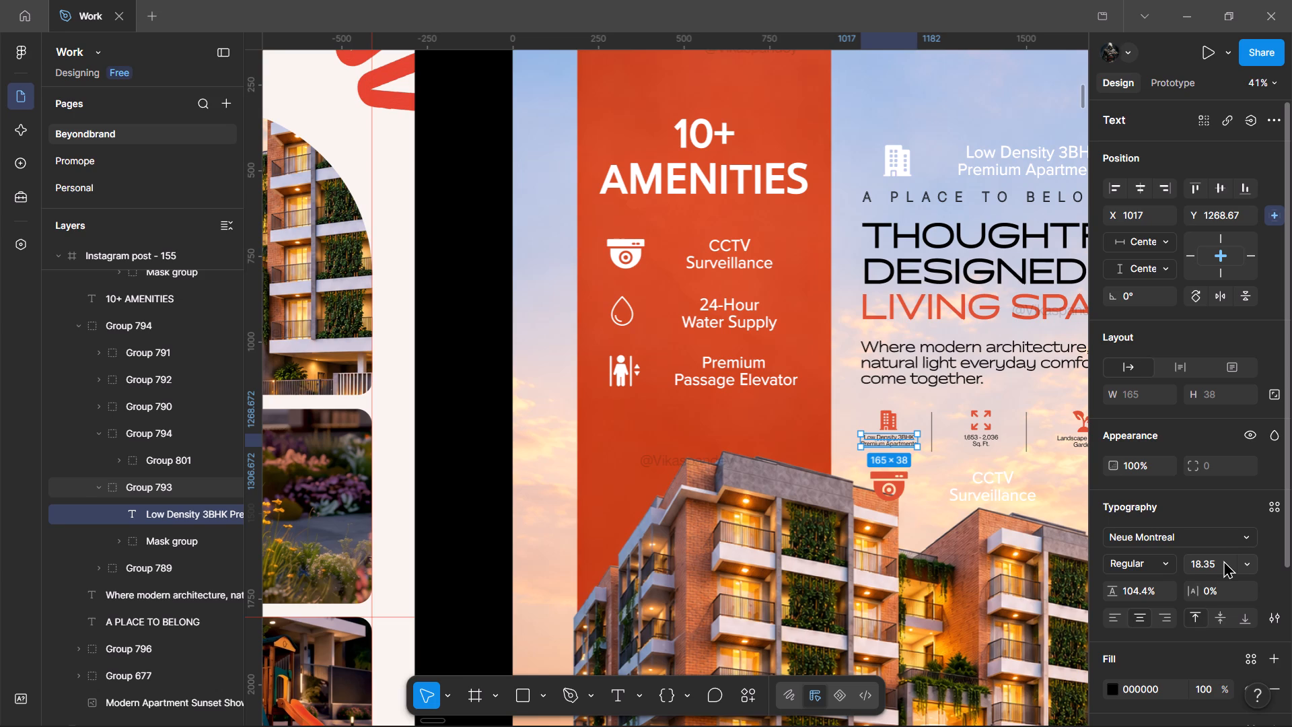
scroll(1224, 584, down, 4)
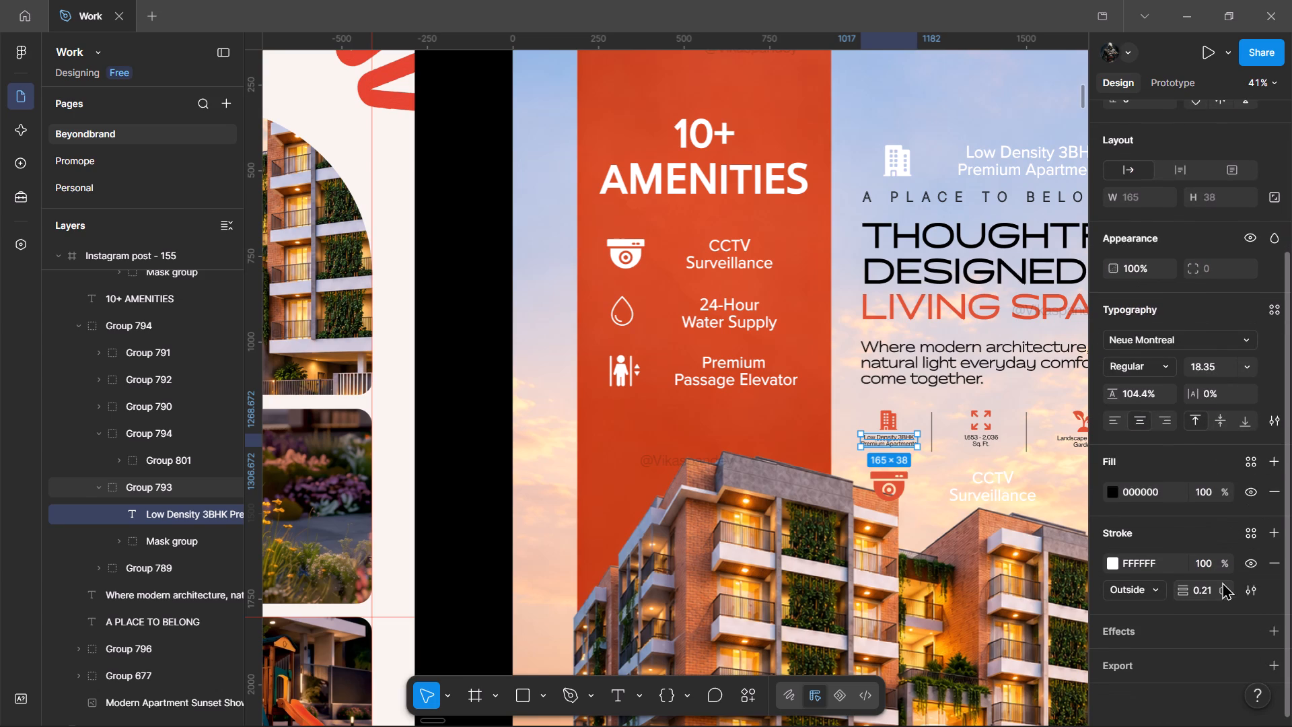
click(995, 499)
triple_click(1001, 493)
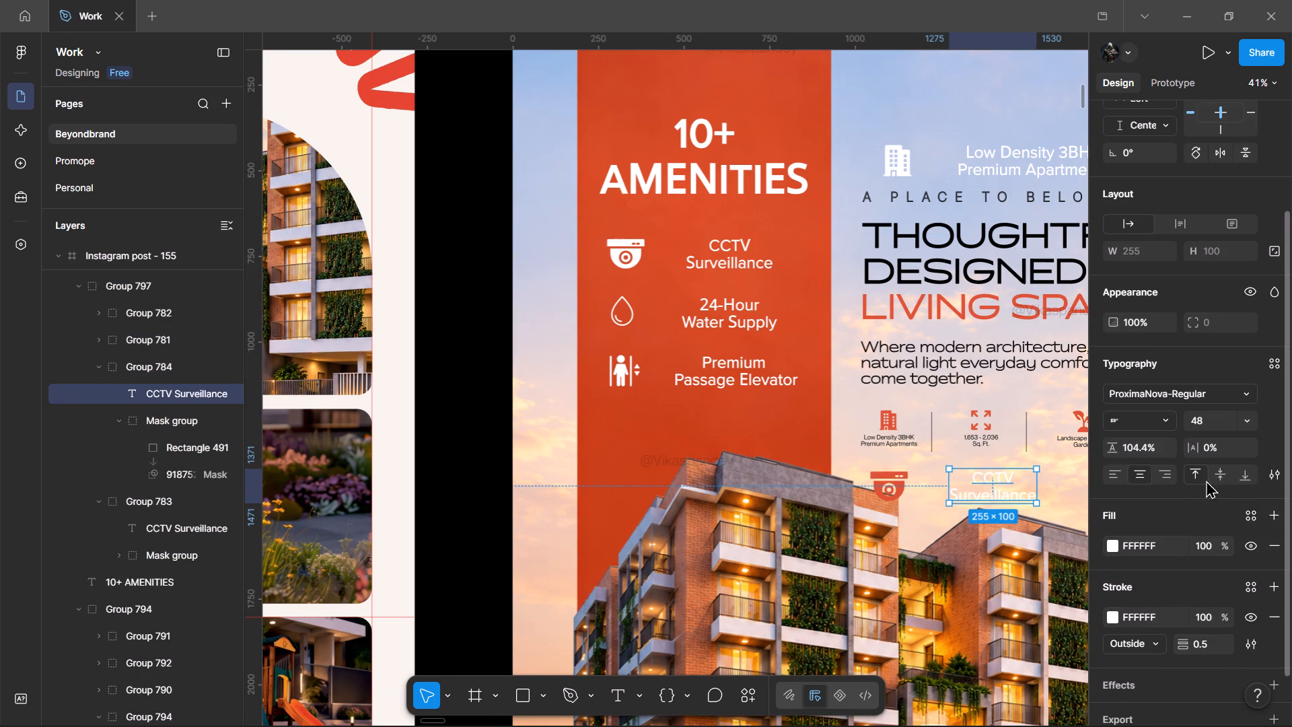
click(1209, 415)
text(18.35)
key(Return)
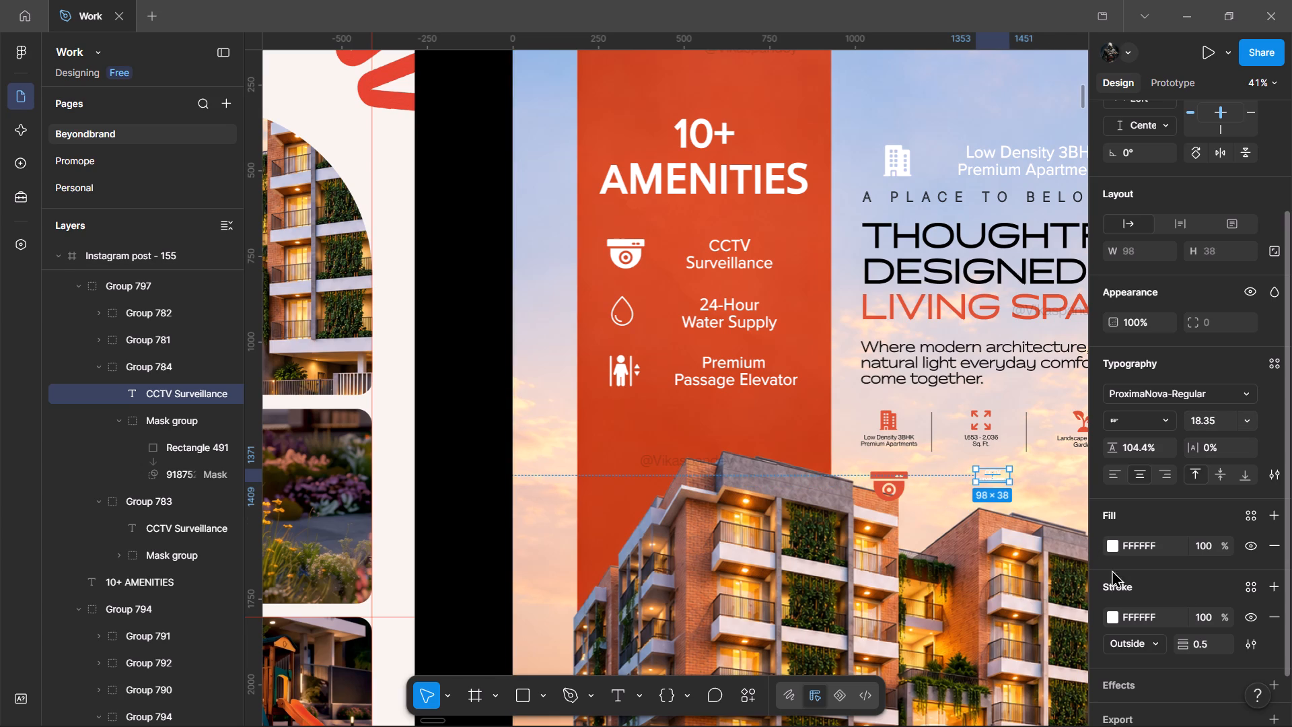
Set the copied CCTV Surveillance label's stroke weight to 0.21.
click(1203, 642)
text(0.2)
key(1)
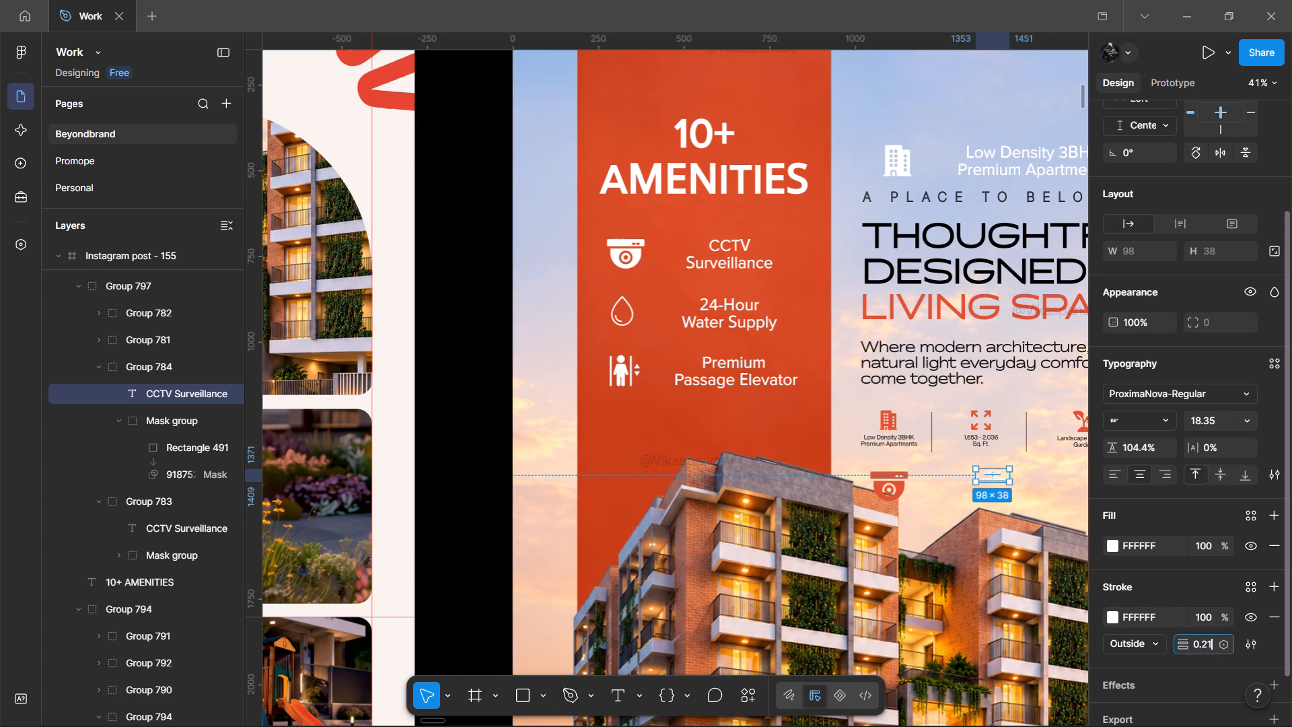
key(Return)
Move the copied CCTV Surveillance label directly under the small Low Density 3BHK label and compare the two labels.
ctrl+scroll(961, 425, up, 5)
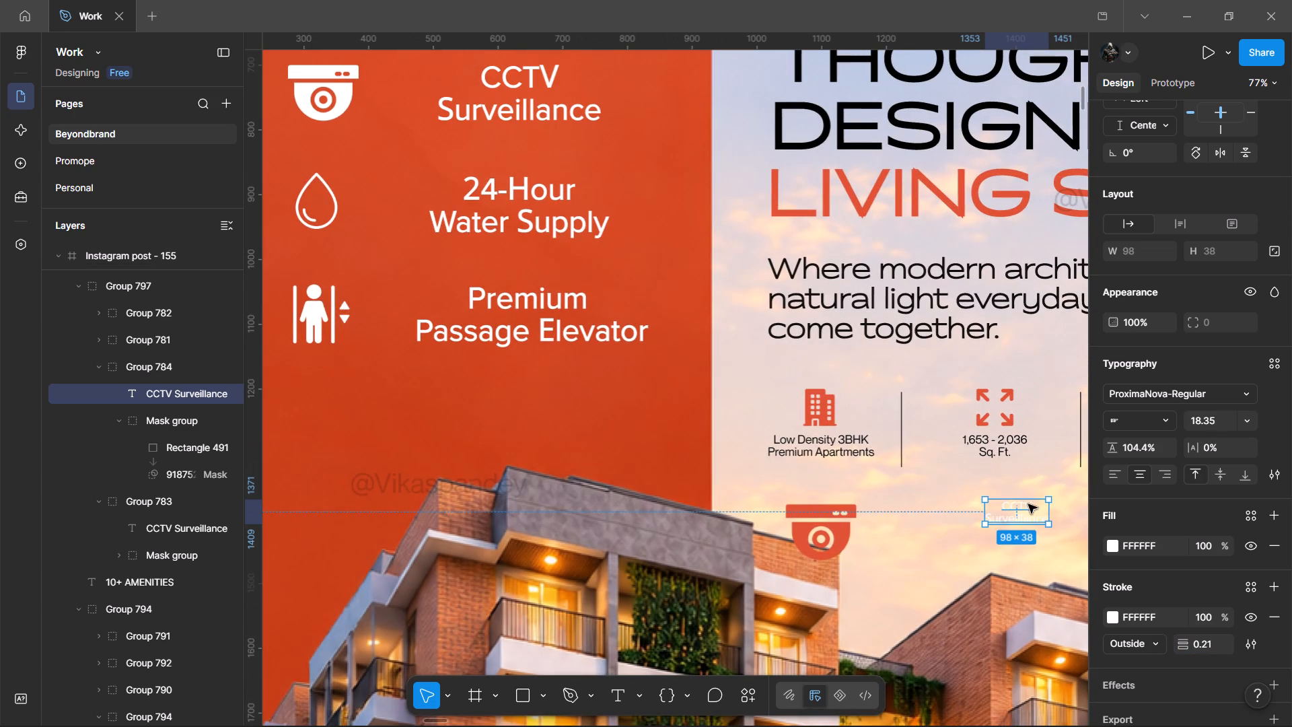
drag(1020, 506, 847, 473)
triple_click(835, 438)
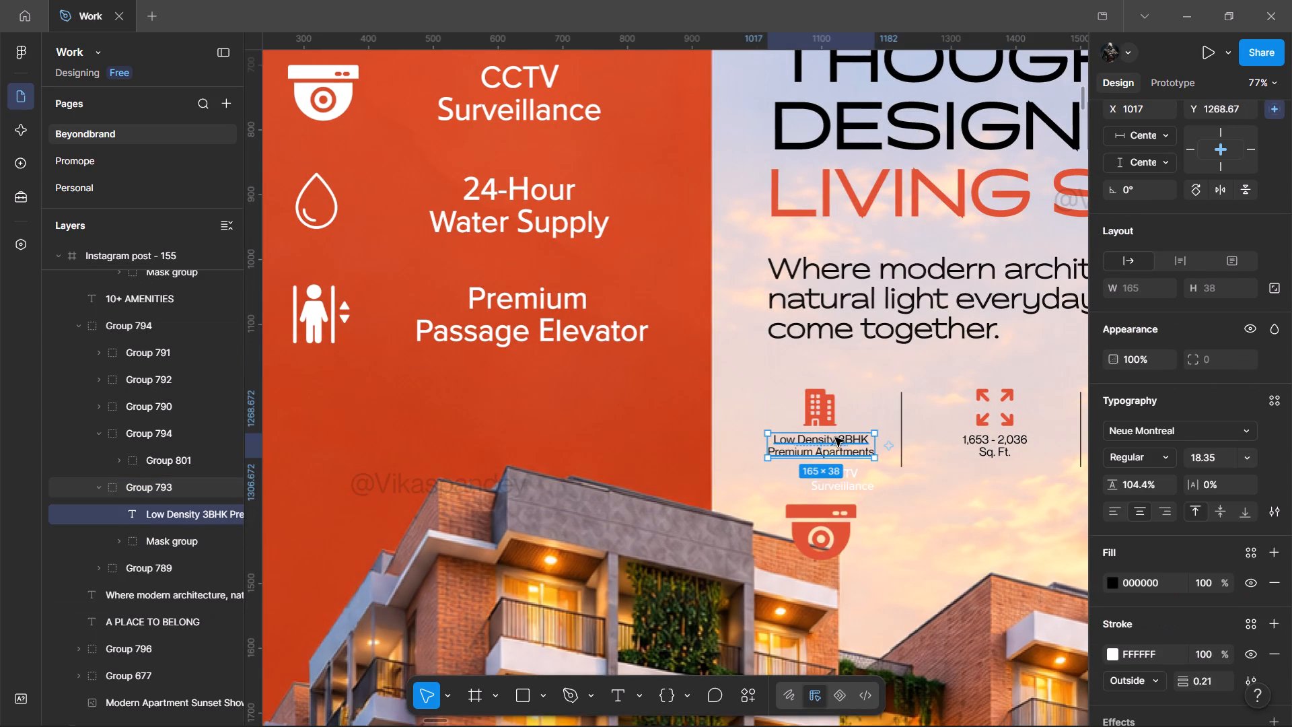
Lock the copied camera icon's aspect ratio and set its width to 68.47, matching the building icon.
double_click(816, 540)
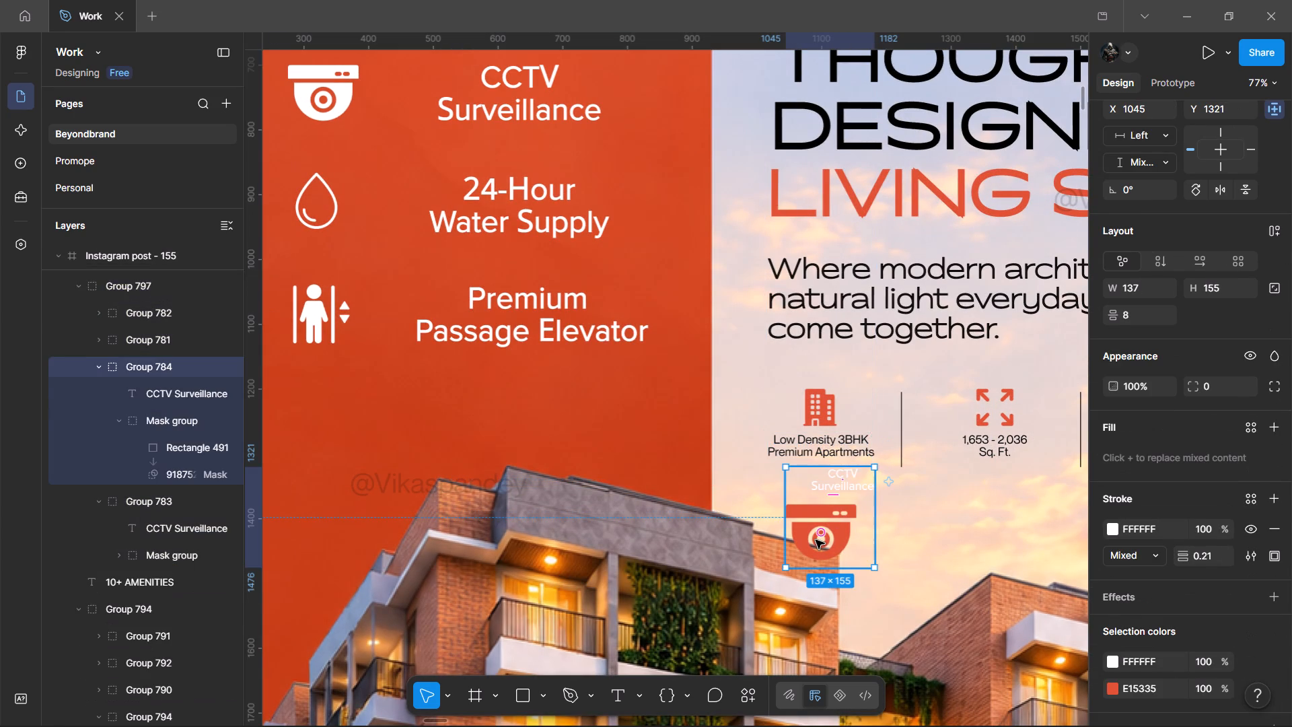
click(816, 540)
triple_click(812, 409)
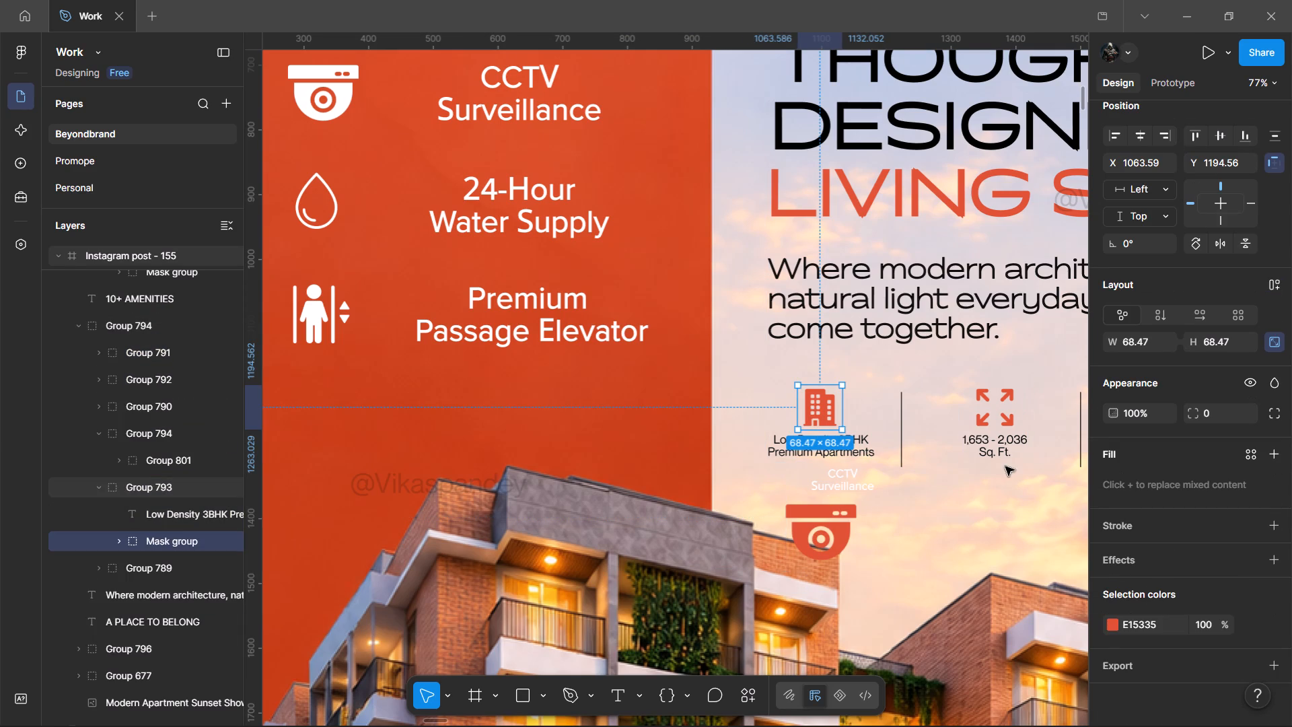
triple_click(822, 536)
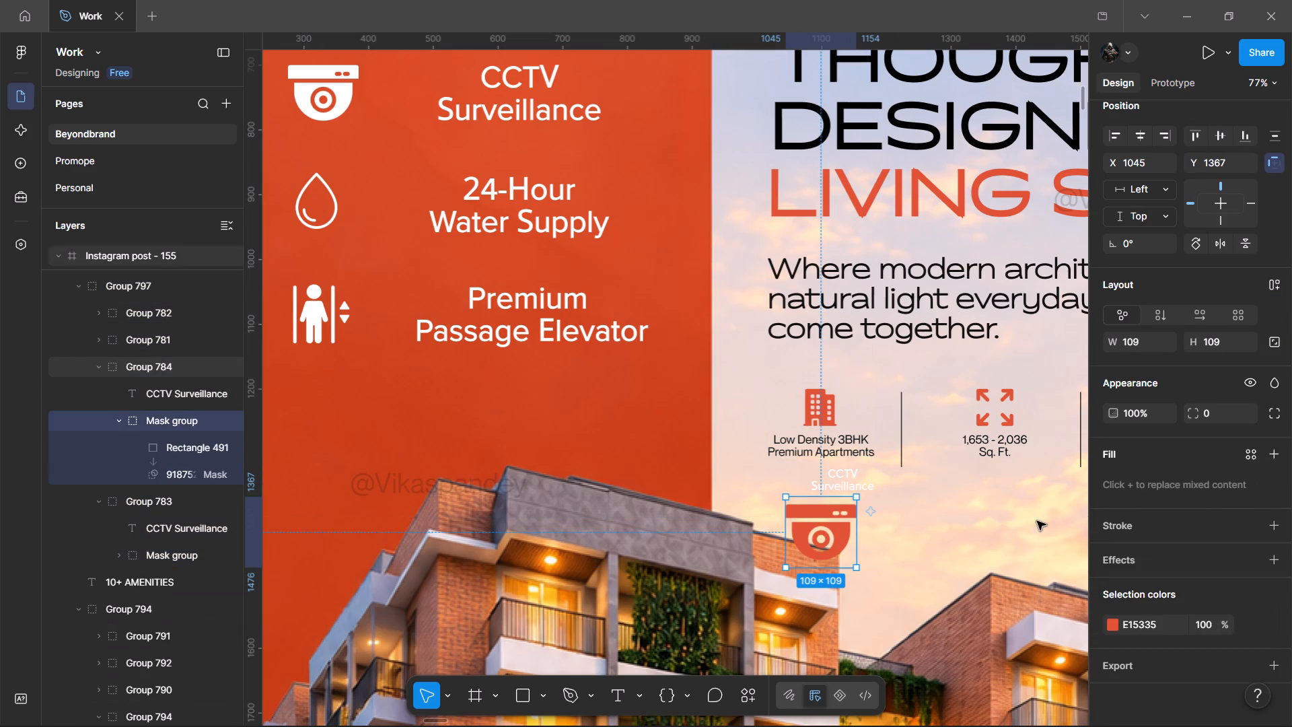
click(1274, 342)
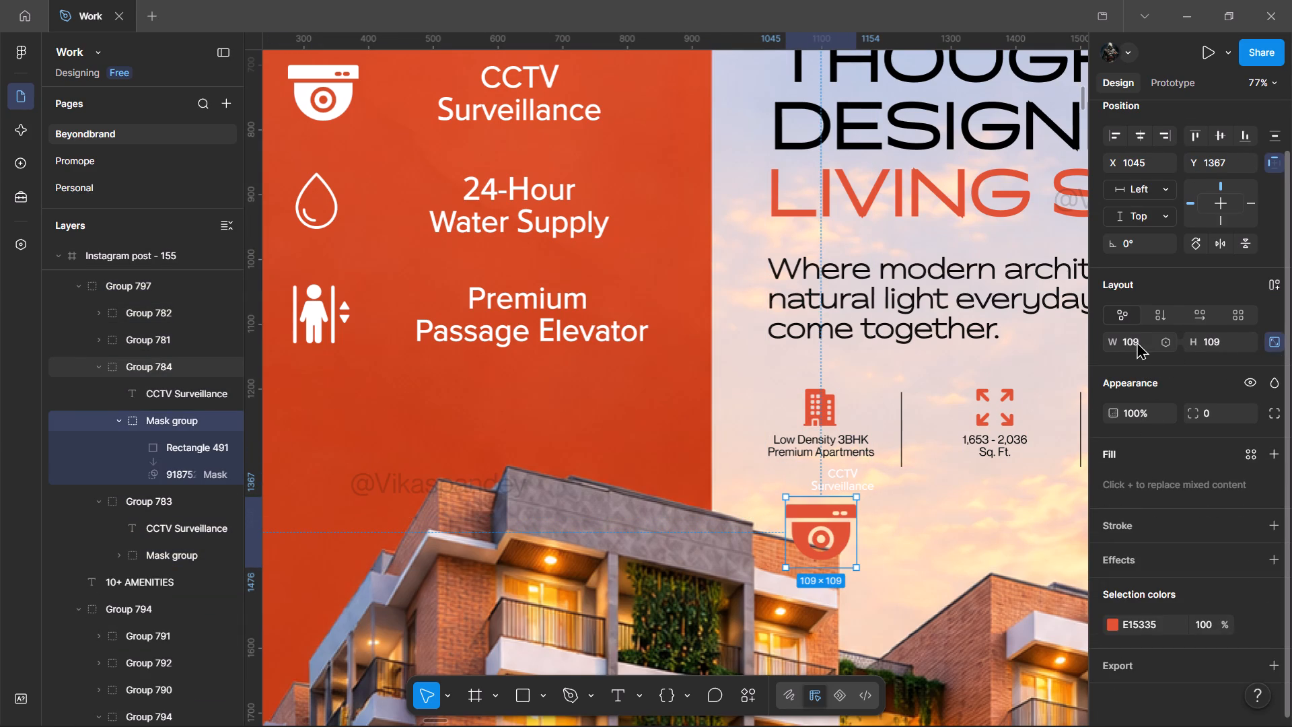
click(1135, 343)
text(68.47)
key(Return)
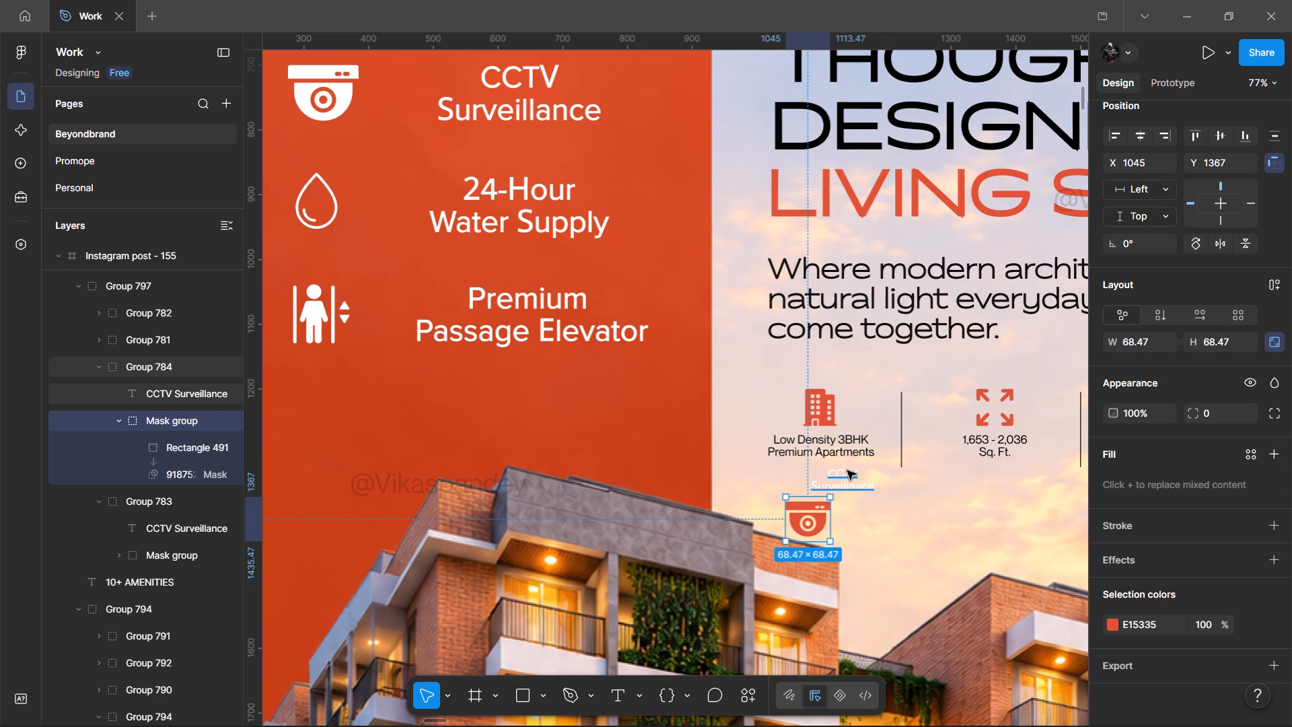
Shift the copied CCTV group horizontally so its camera icon sits centred under the building icon, at about X 1064.
double_click(836, 411)
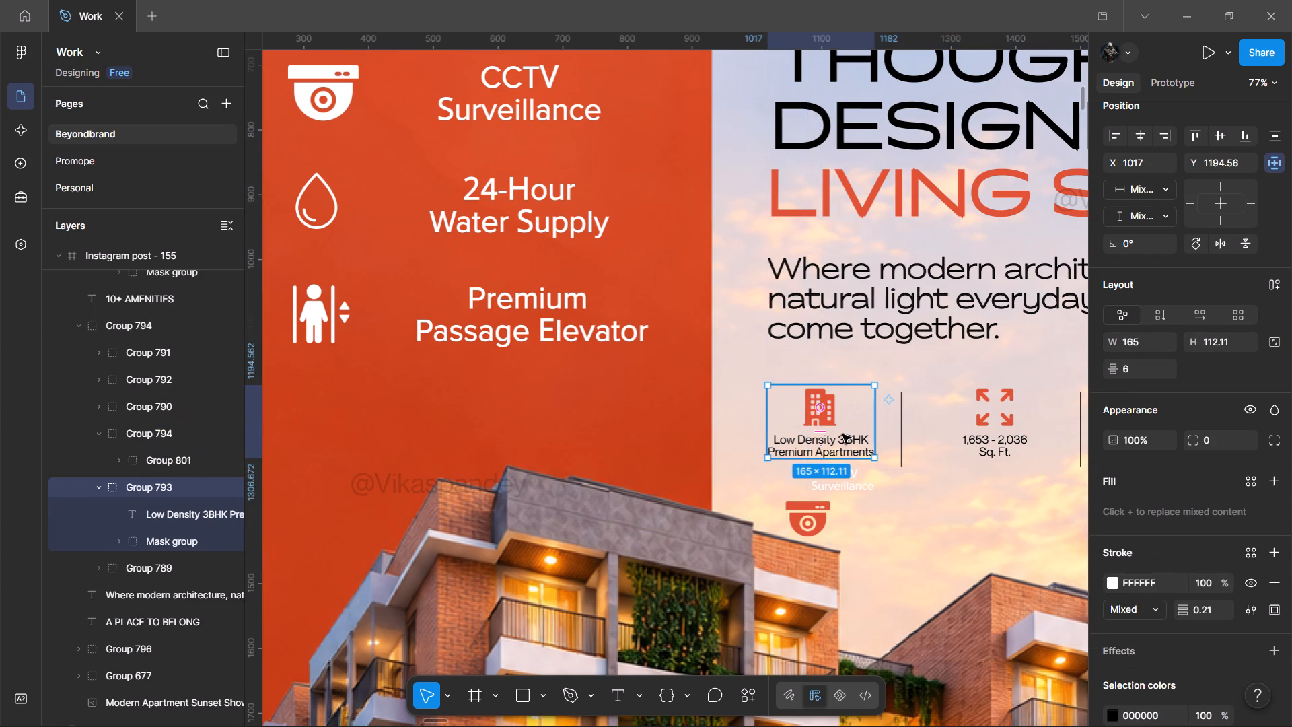
double_click(846, 486)
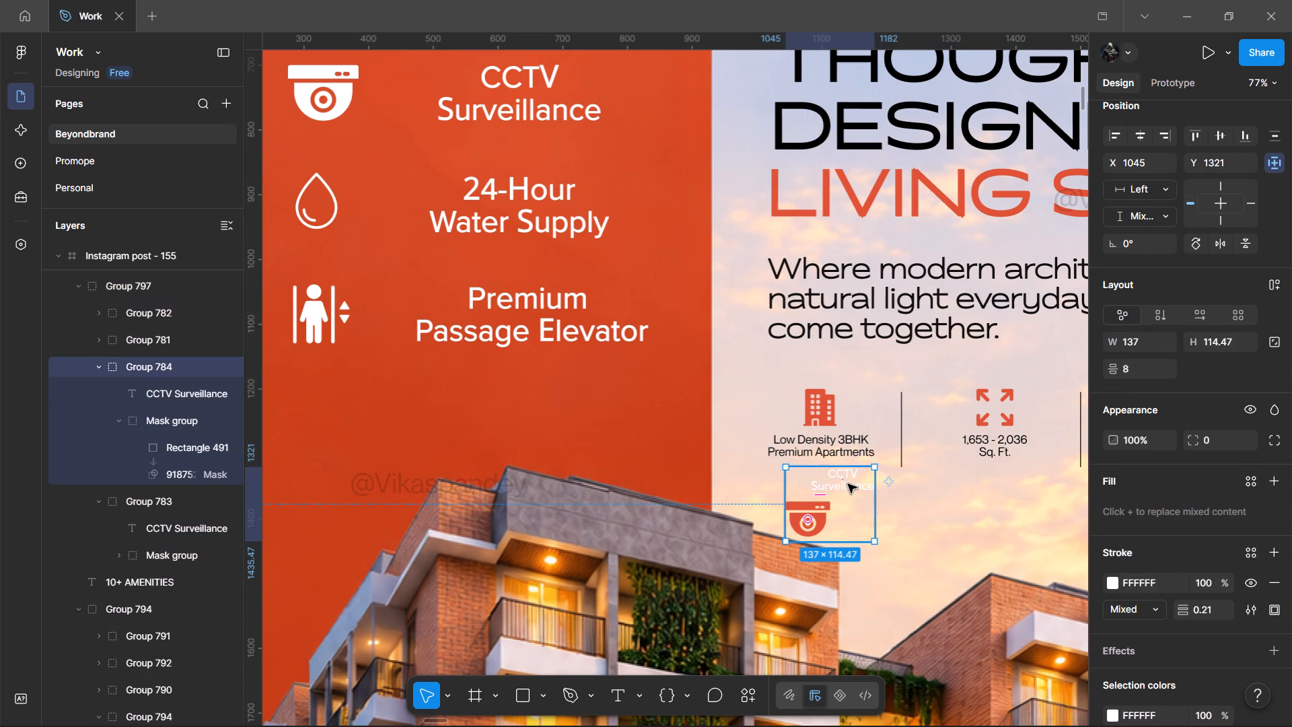
drag(848, 484, 863, 481)
Move the copied CCTV Surveillance label beneath its camera icon, centred with it at X 1050.
double_click(863, 481)
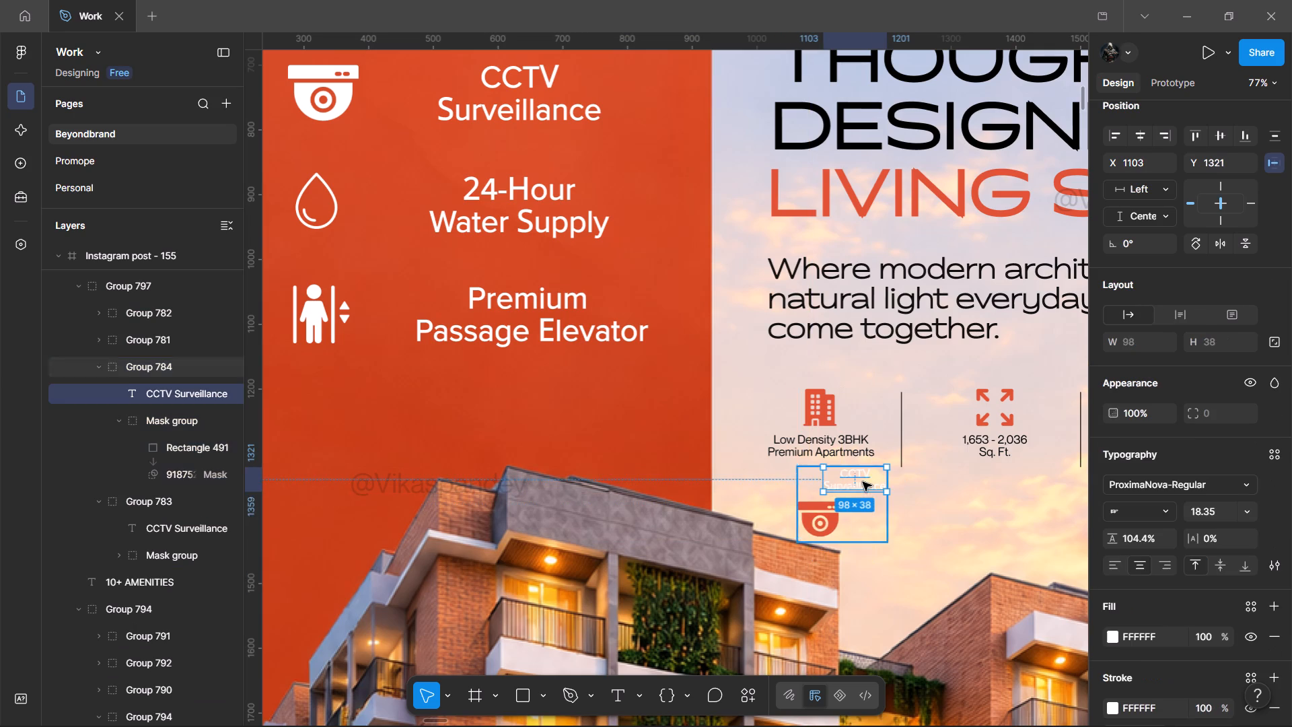
drag(863, 483, 829, 563)
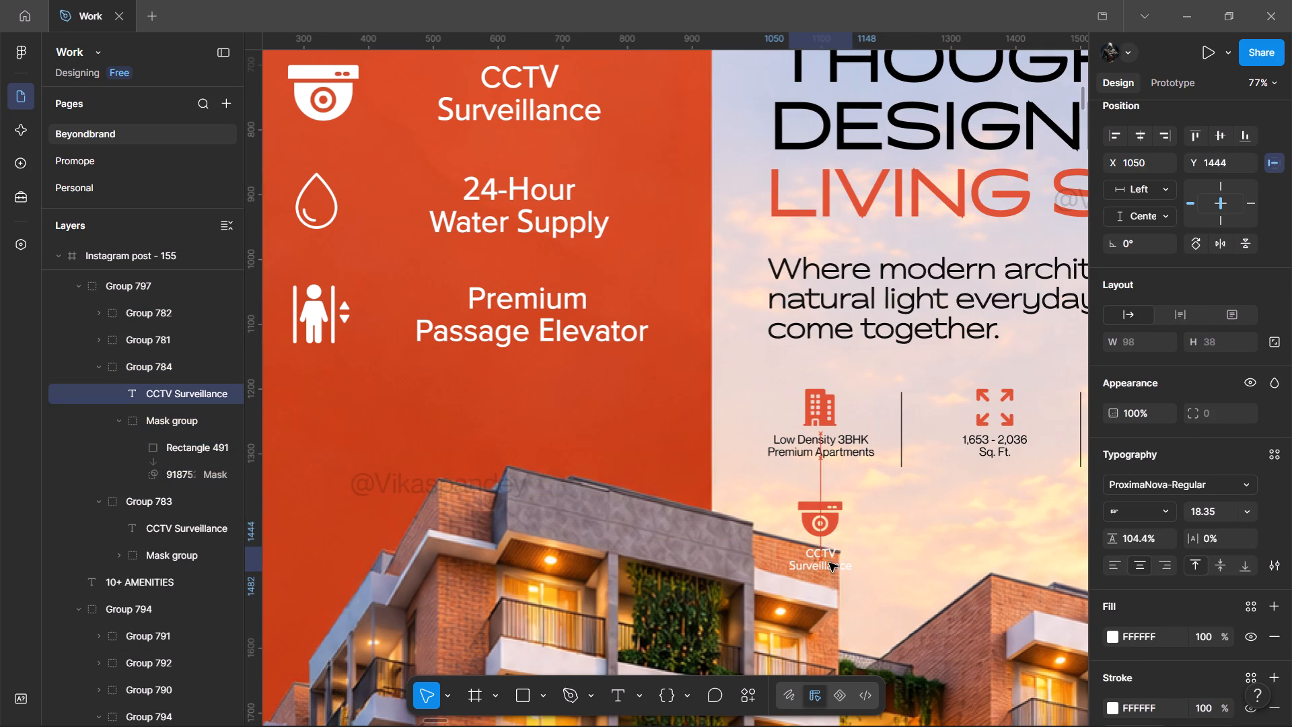
drag(829, 563, 830, 561)
Set the vertical spacing between the copied camera icon and its CCTV Surveillance label to 6.
click(823, 526)
shift+click(819, 559)
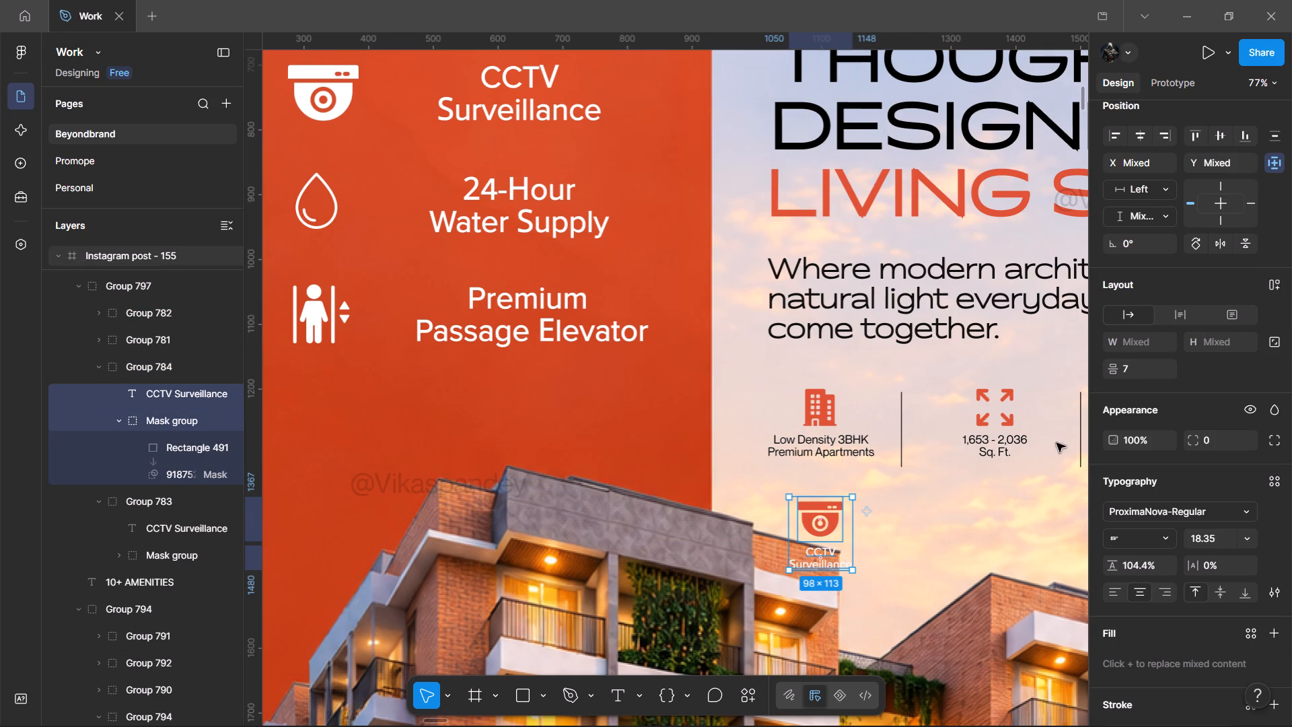
click(1137, 376)
key(6)
key(Return)
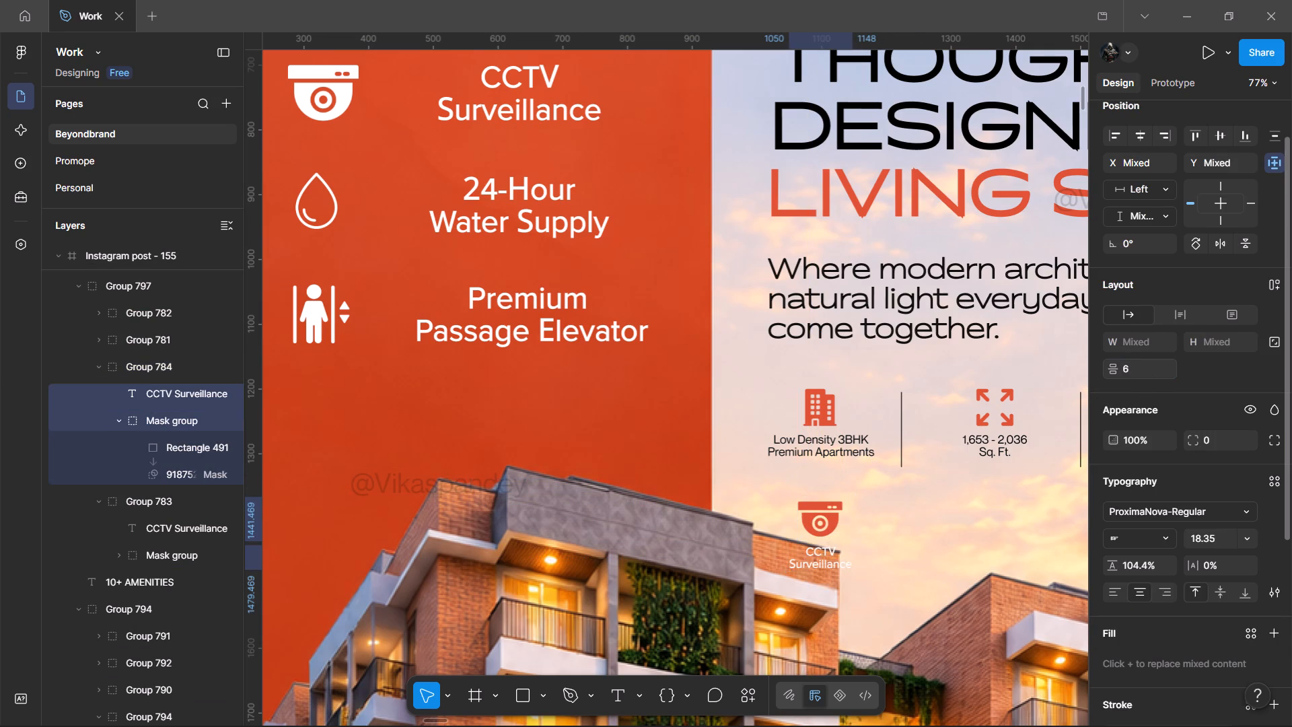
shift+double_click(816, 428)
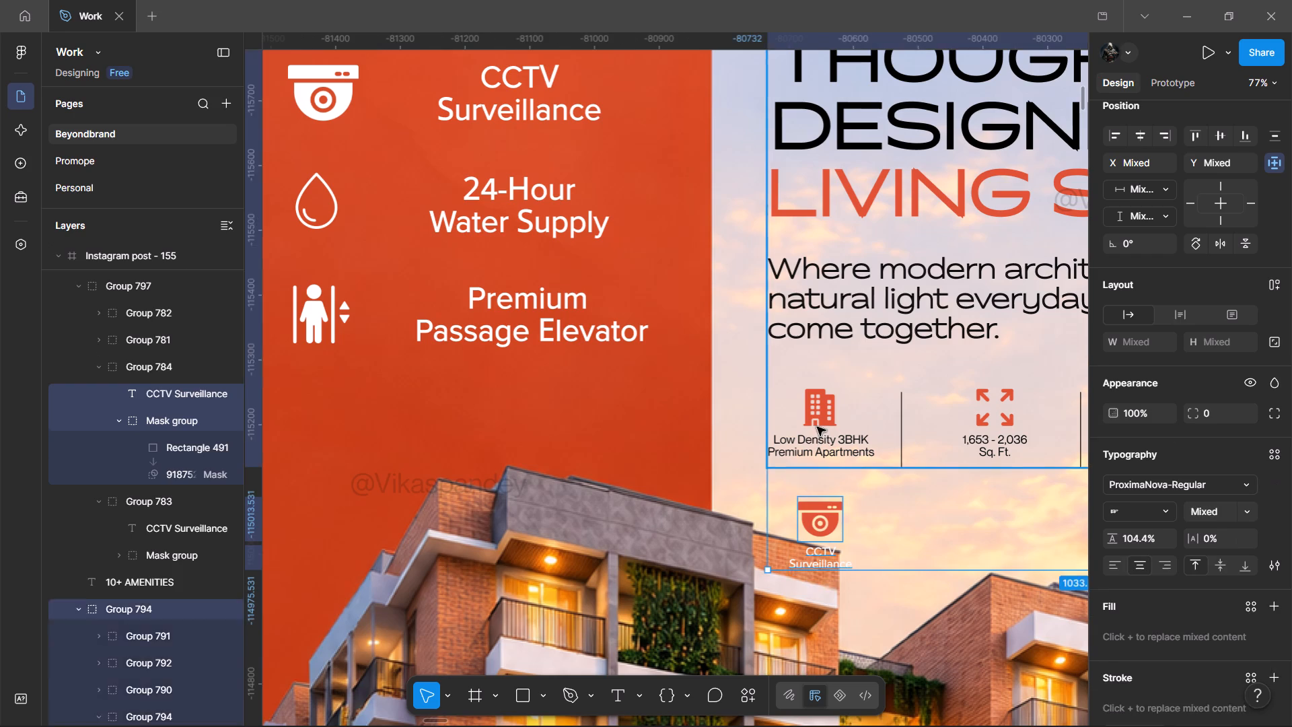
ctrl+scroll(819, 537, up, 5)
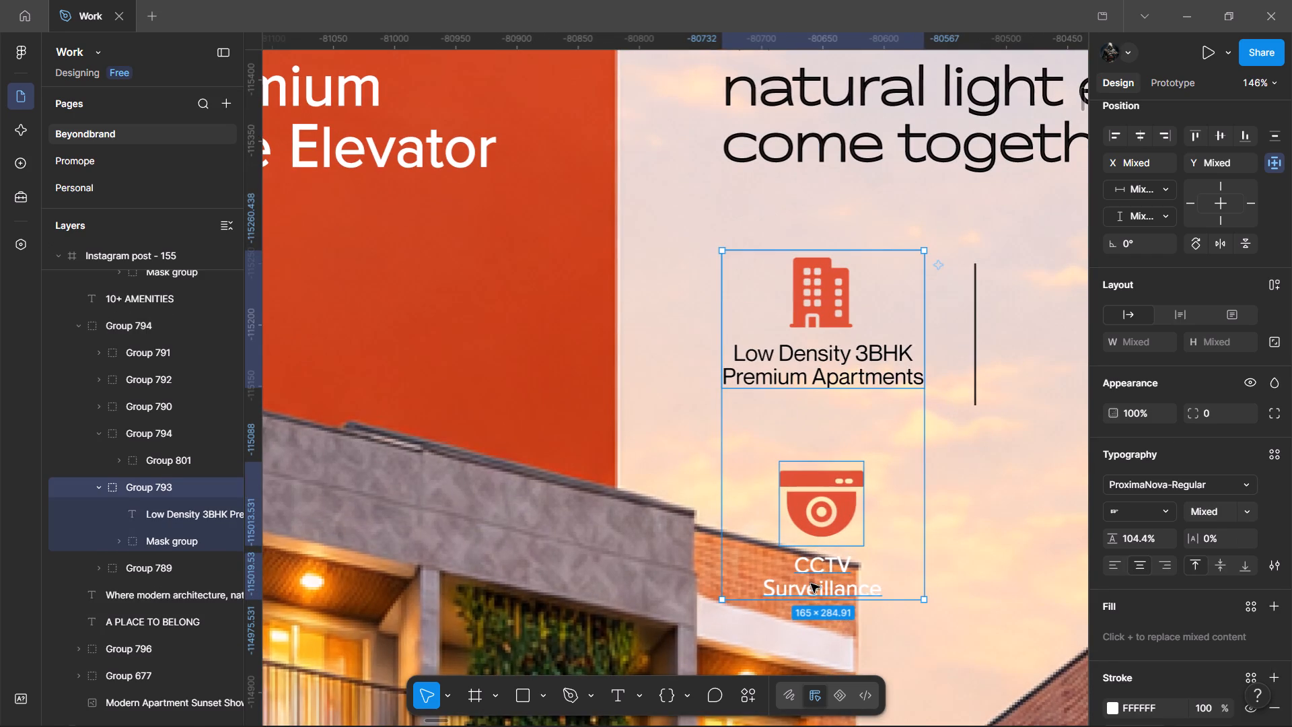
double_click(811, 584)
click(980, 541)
Move the copied CCTV Surveillance group up beside the Low Density 3BHK item, to about X 979, Y 1131.
click(830, 508)
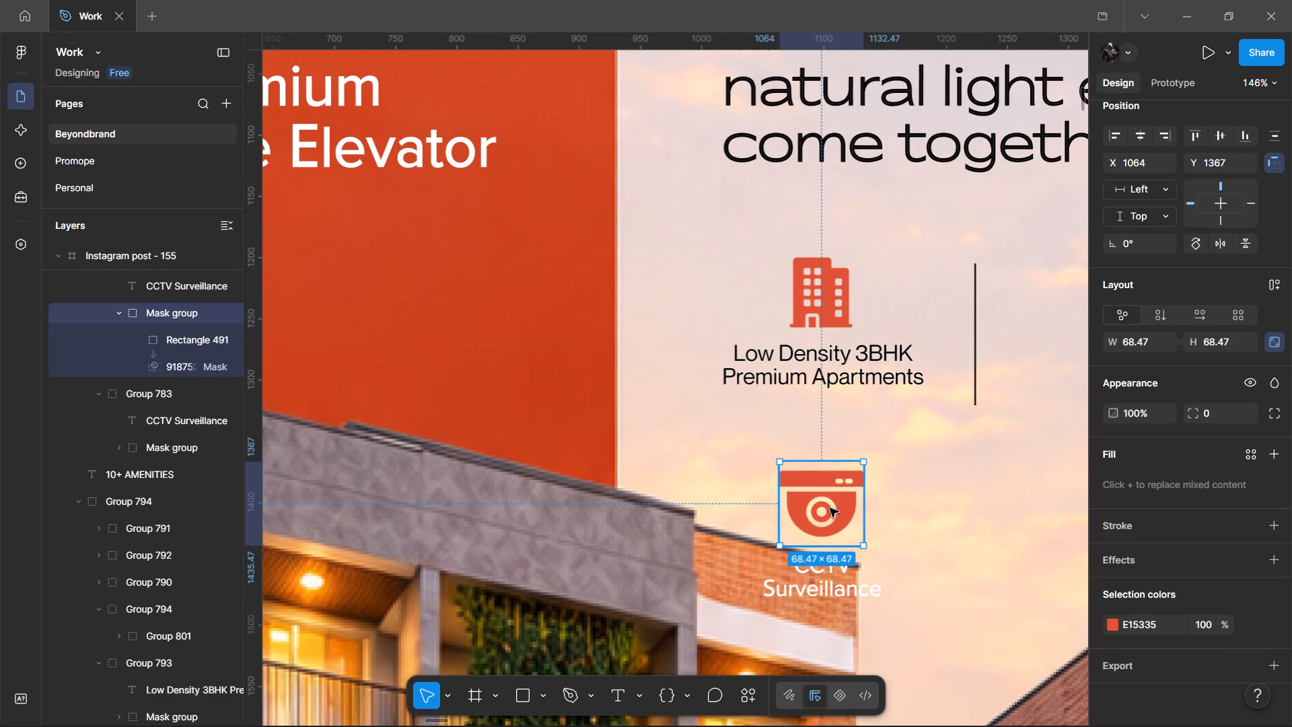
click(119, 312)
scroll(119, 310, up, 1)
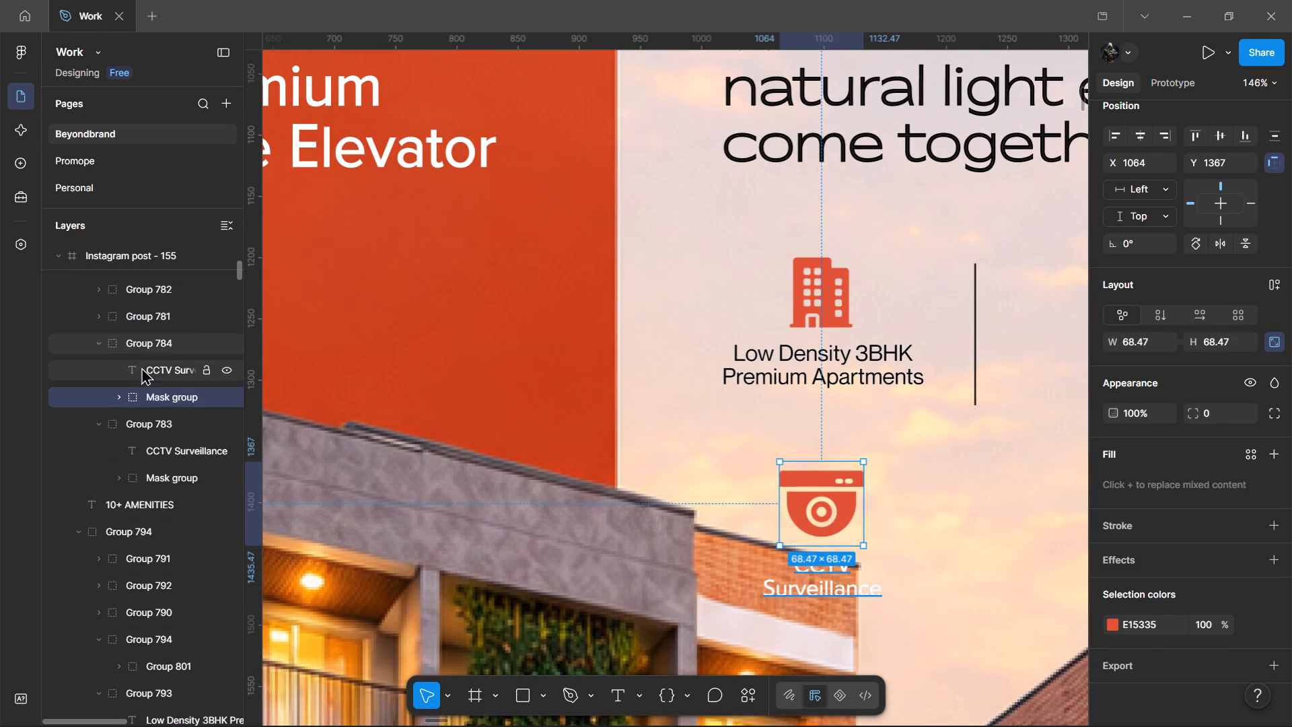
click(124, 342)
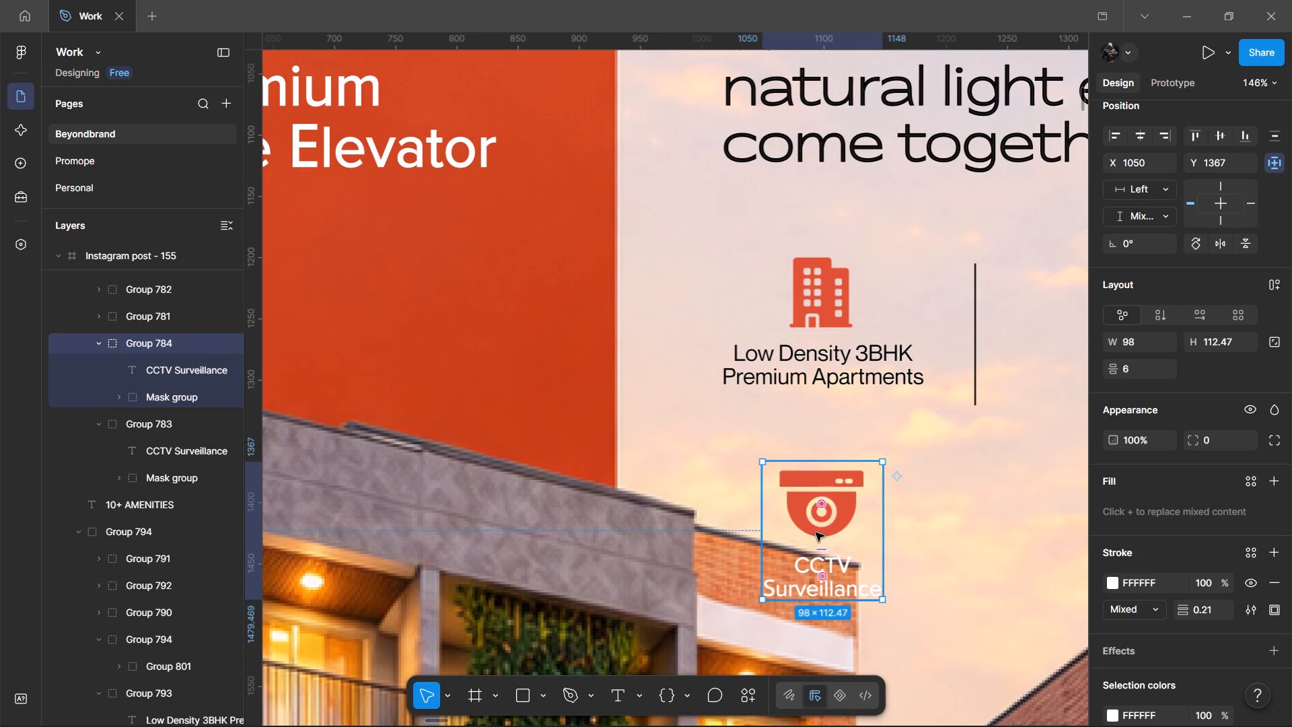
shift+double_click(817, 339)
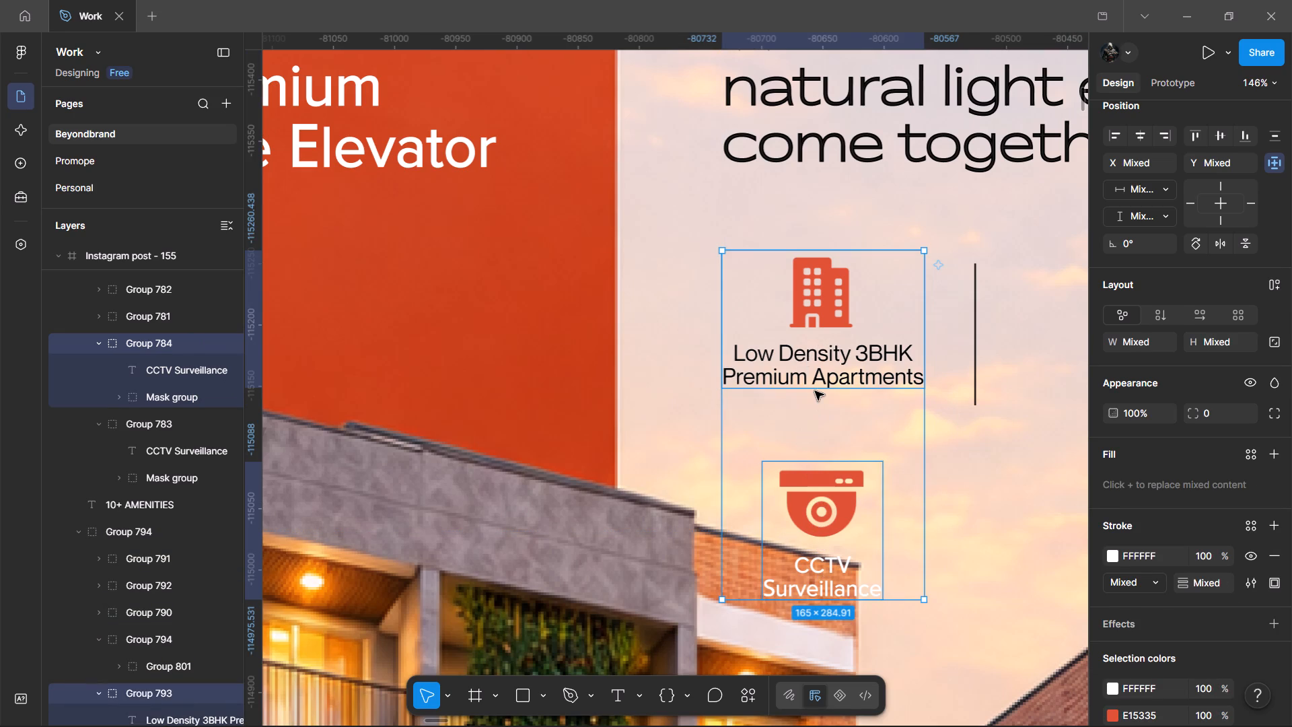
click(834, 354)
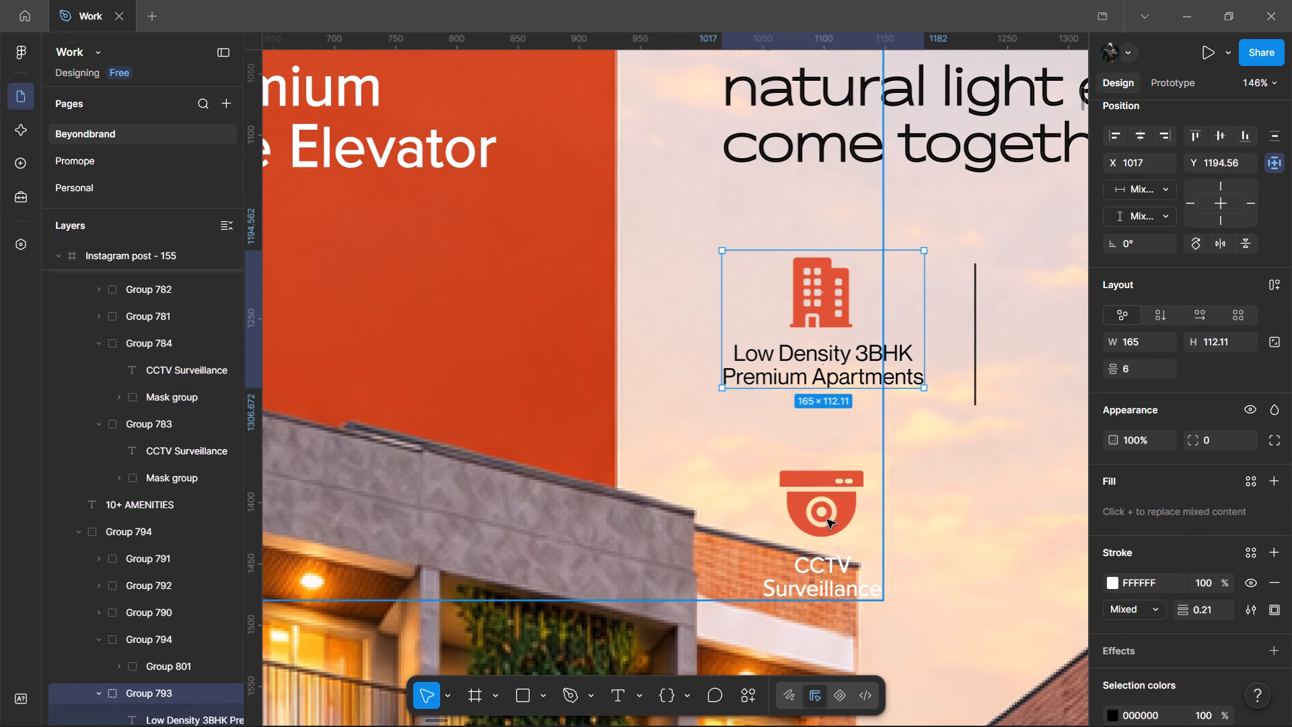
double_click(826, 520)
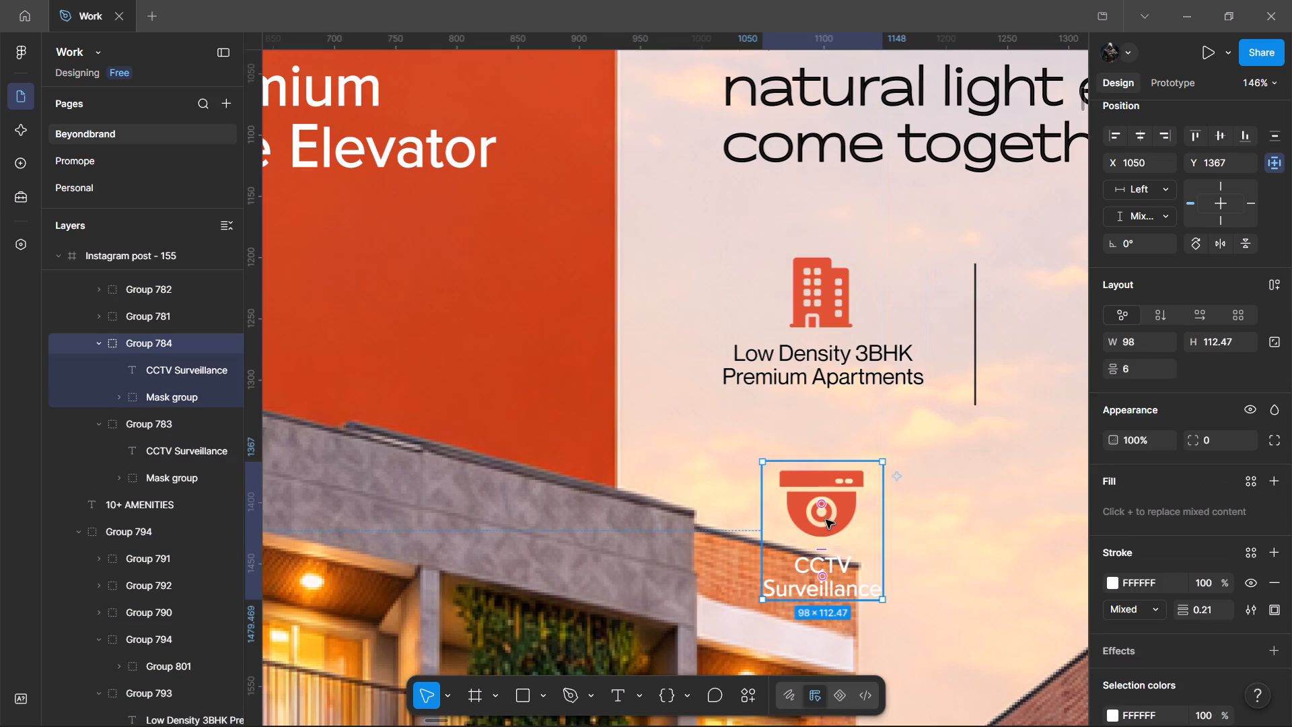
drag(826, 522, 766, 237)
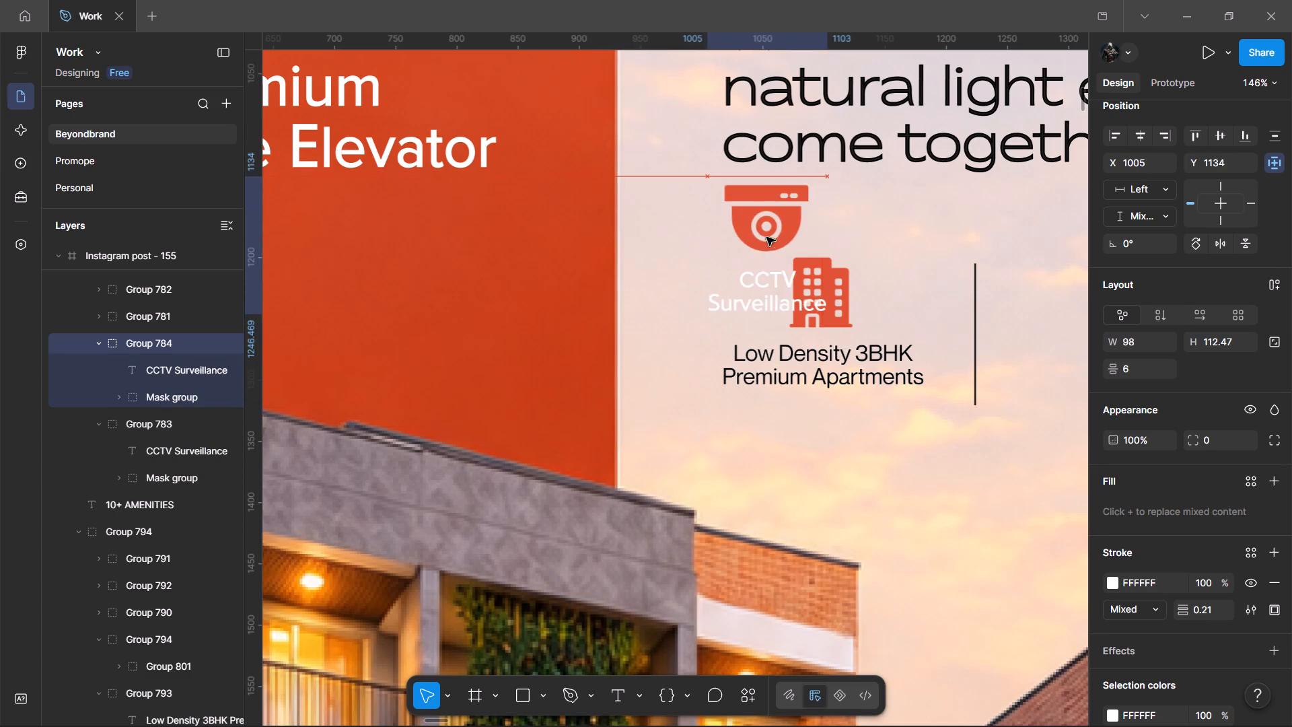
Move the copied CCTV Surveillance group up and away from the building icon, to about X 979, Y 1131.
drag(766, 237, 739, 232)
Recolour the copied CCTV Surveillance label from white to black, setting its fill to 000000 and its stroke to black.
double_click(719, 296)
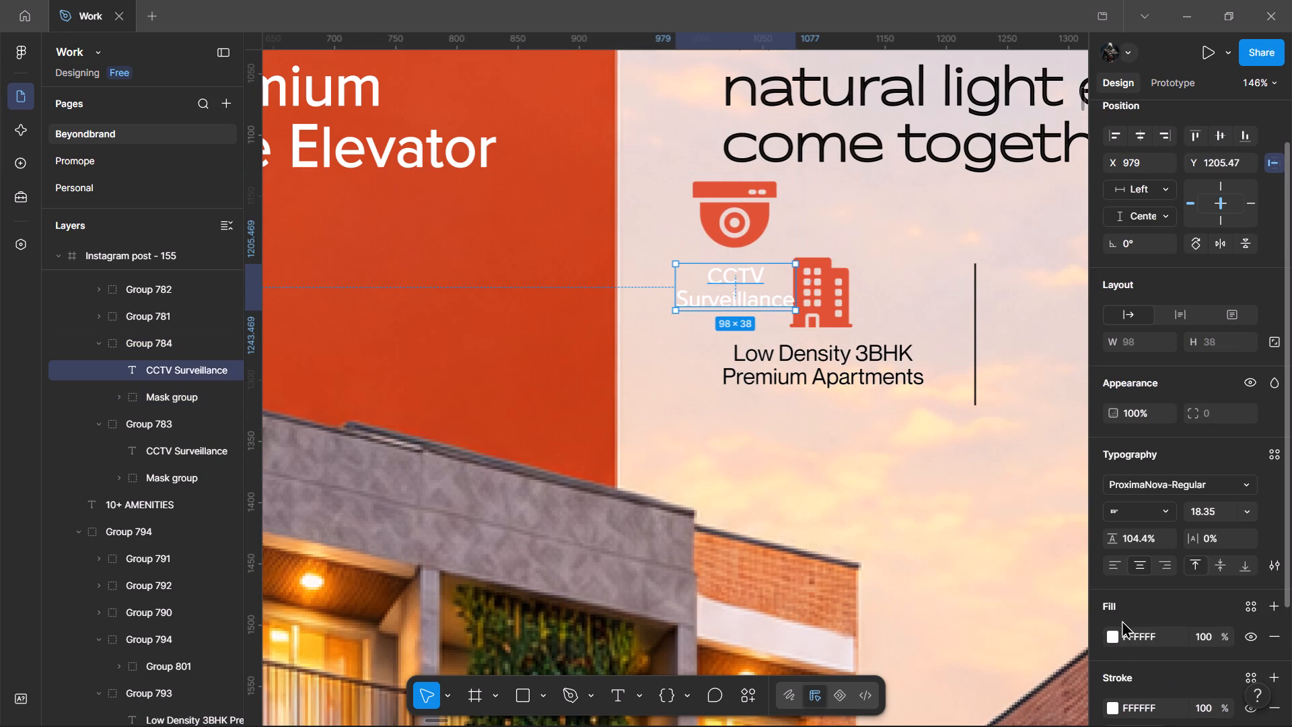
click(1108, 635)
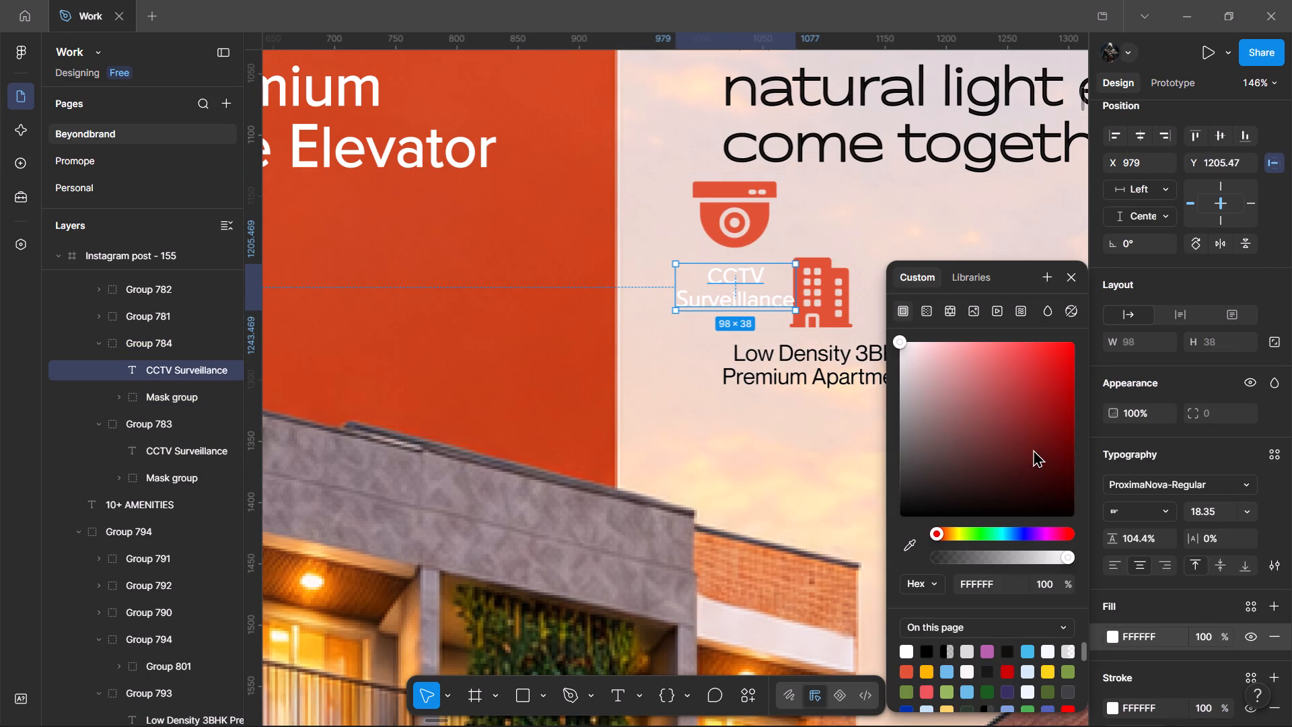
drag(1033, 449, 770, 524)
double_click(1110, 706)
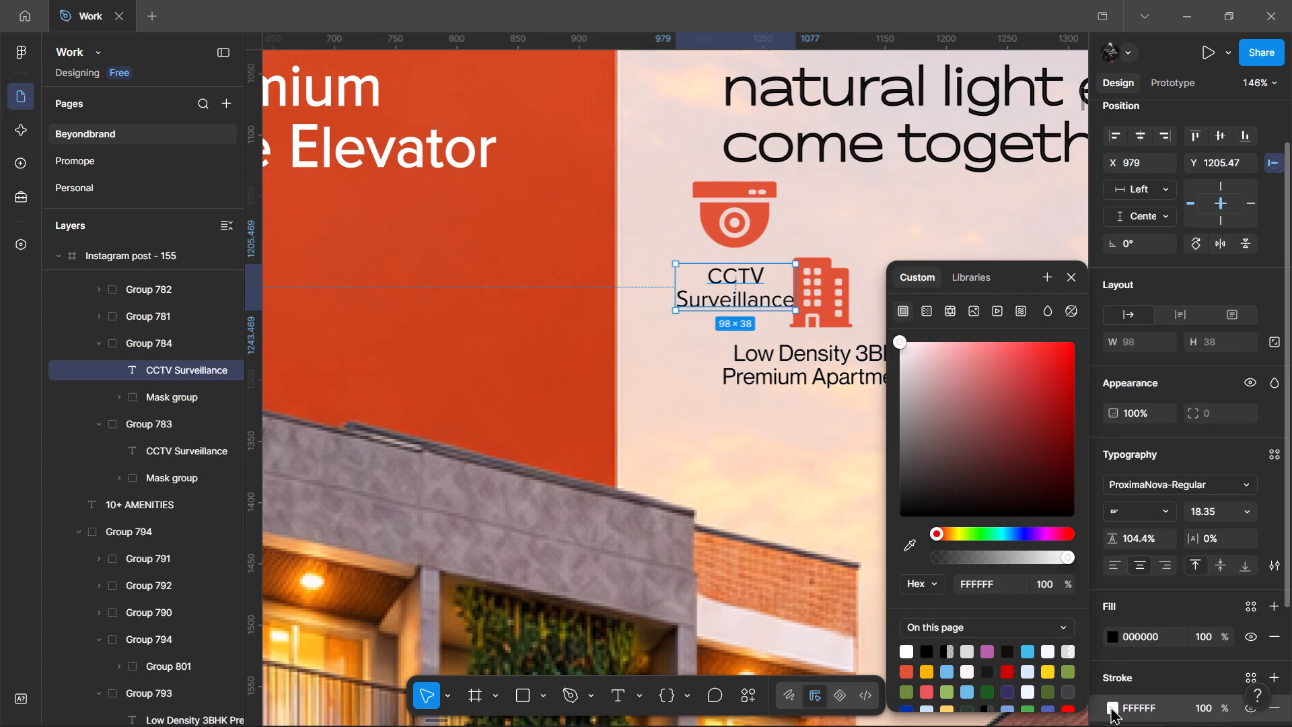
triple_click(1110, 706)
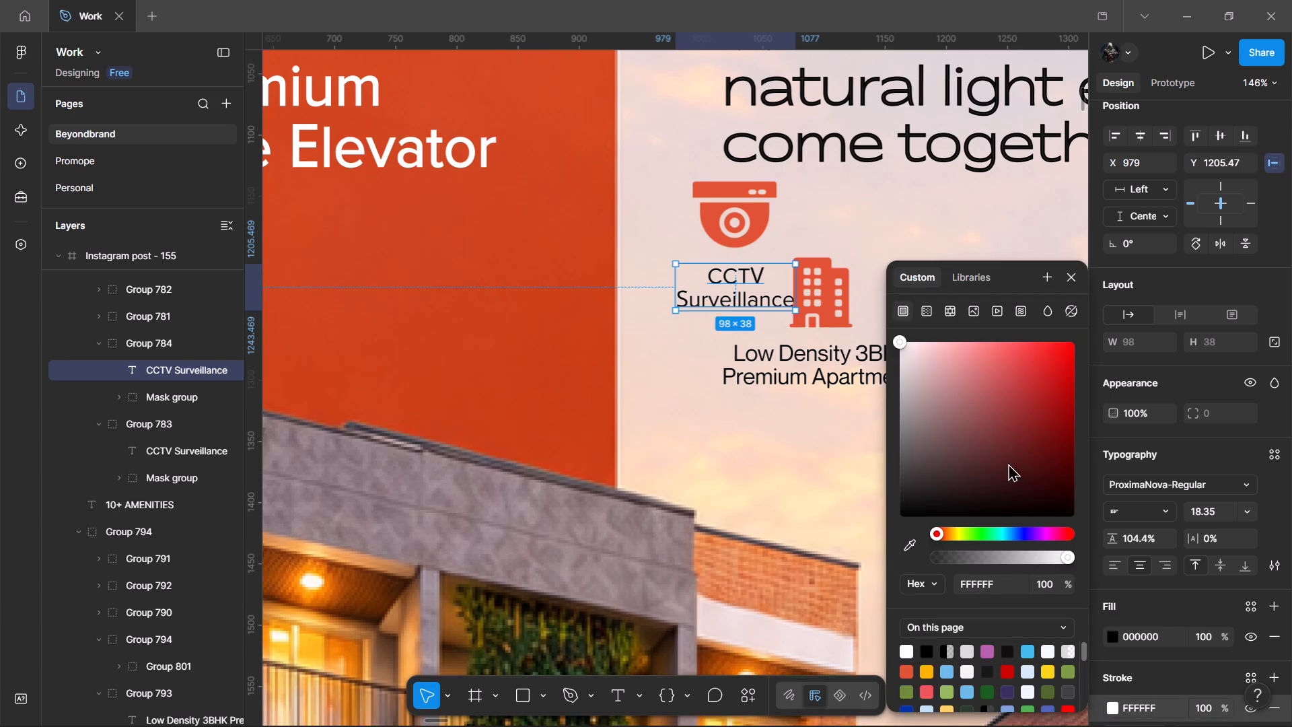
drag(1008, 463, 811, 553)
click(734, 466)
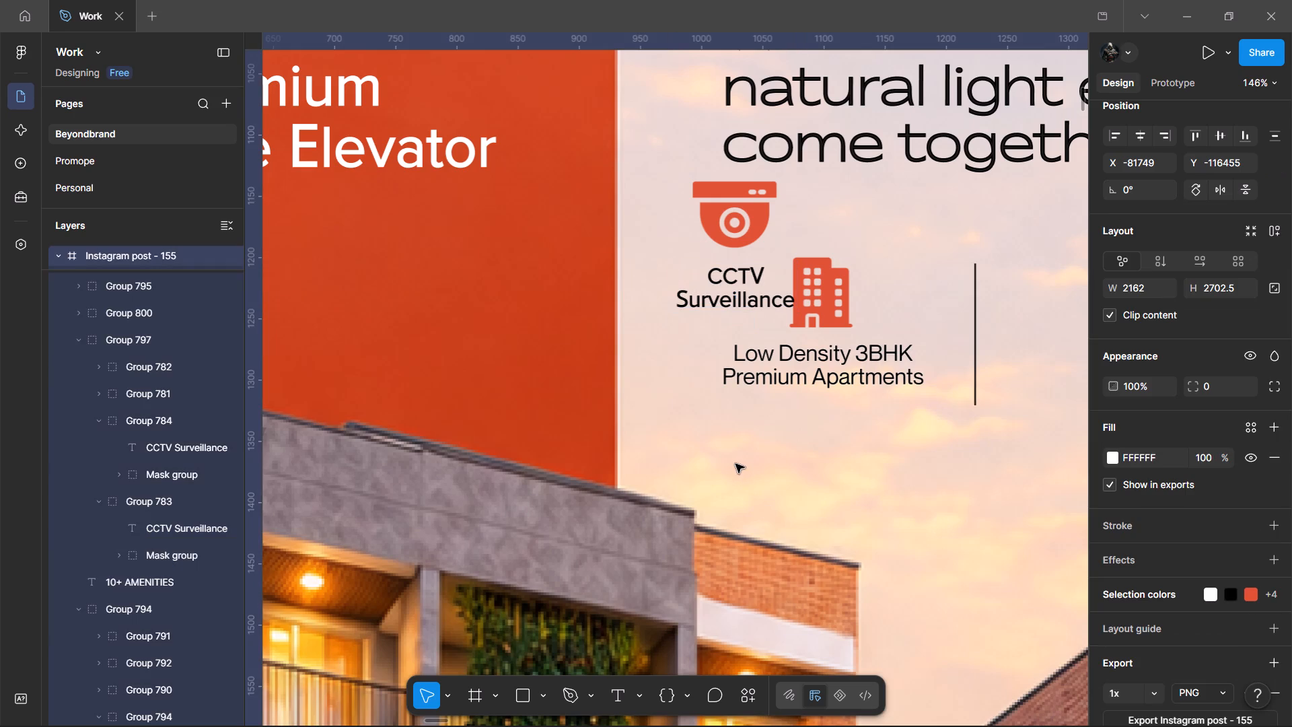
Compare the typography of the copied CCTV Surveillance label with that of the Low Density 3BHK Premium Apartments label.
triple_click(728, 297)
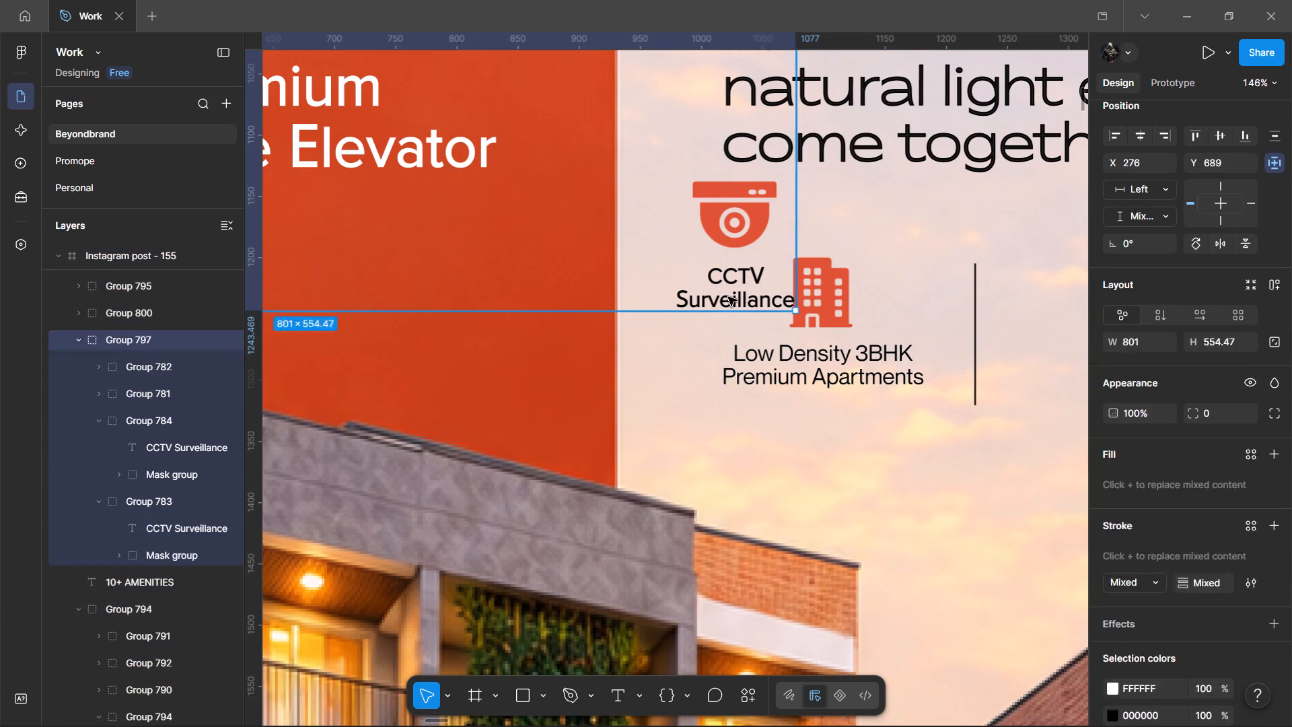
double_click(820, 359)
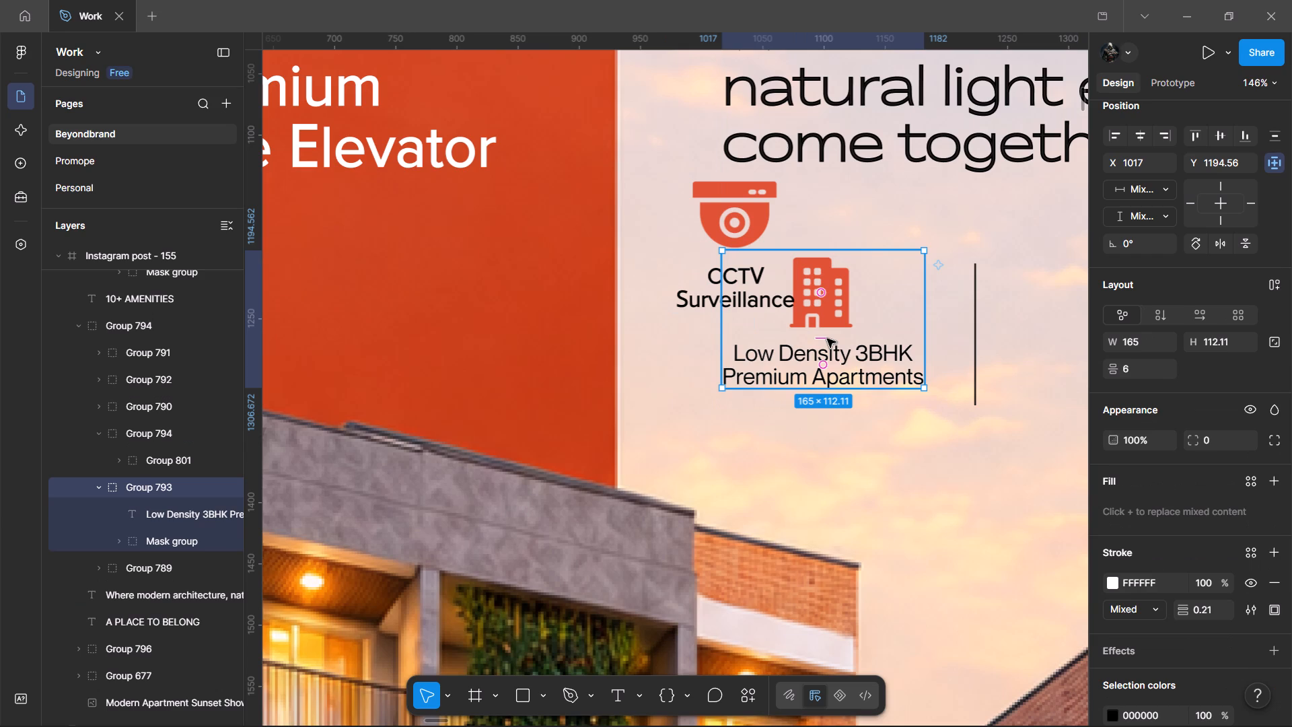
double_click(847, 365)
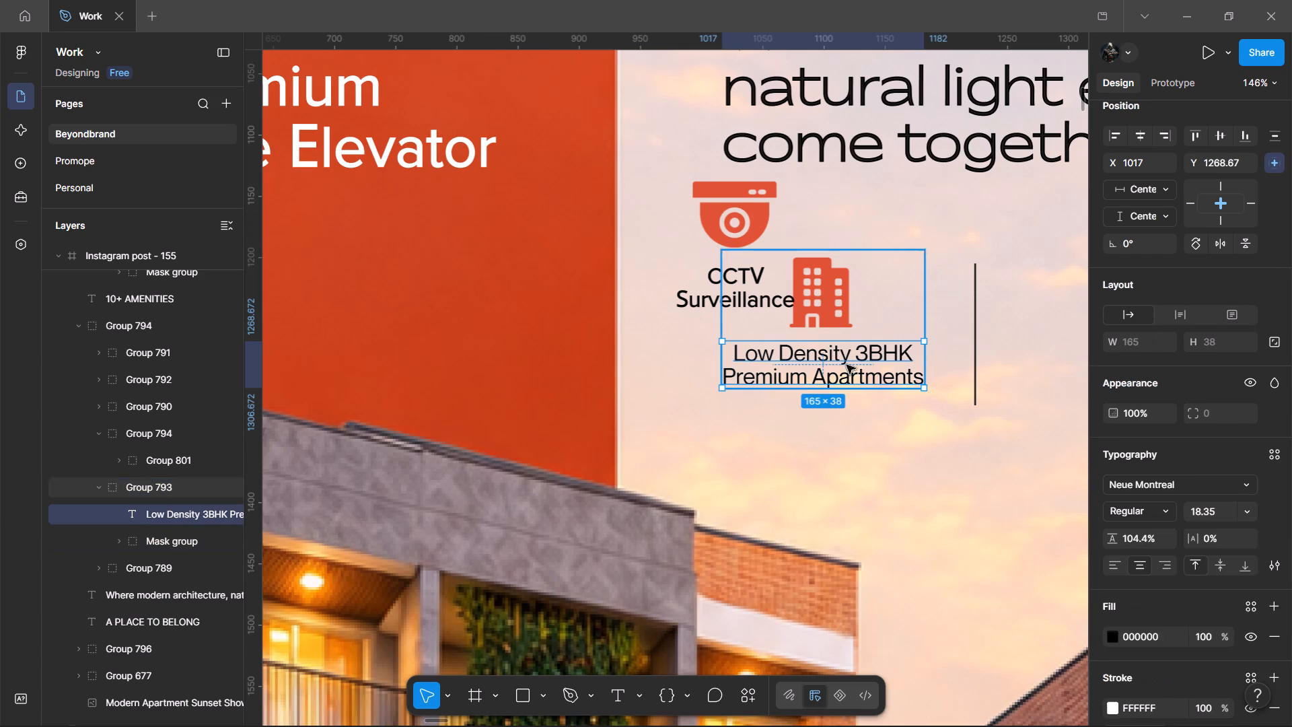
triple_click(705, 289)
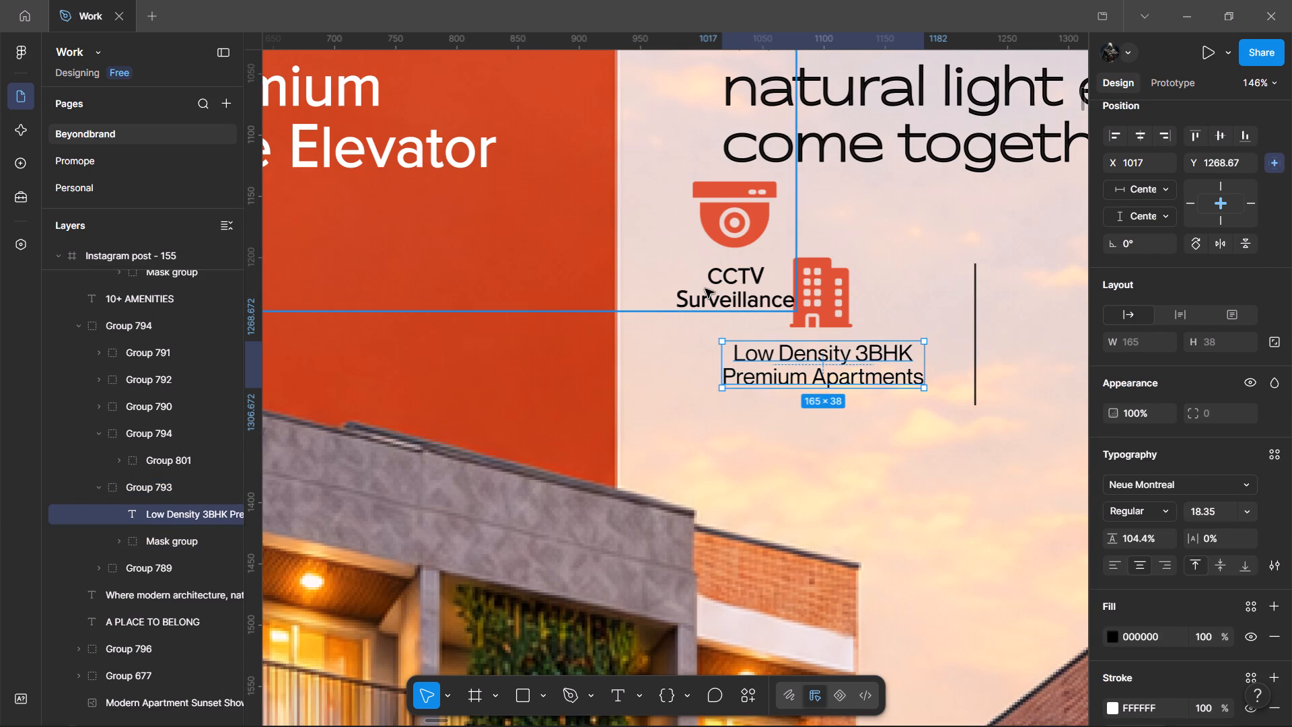
Change the copied CCTV Surveillance label's font to Neue Montreal Regular.
click(1188, 486)
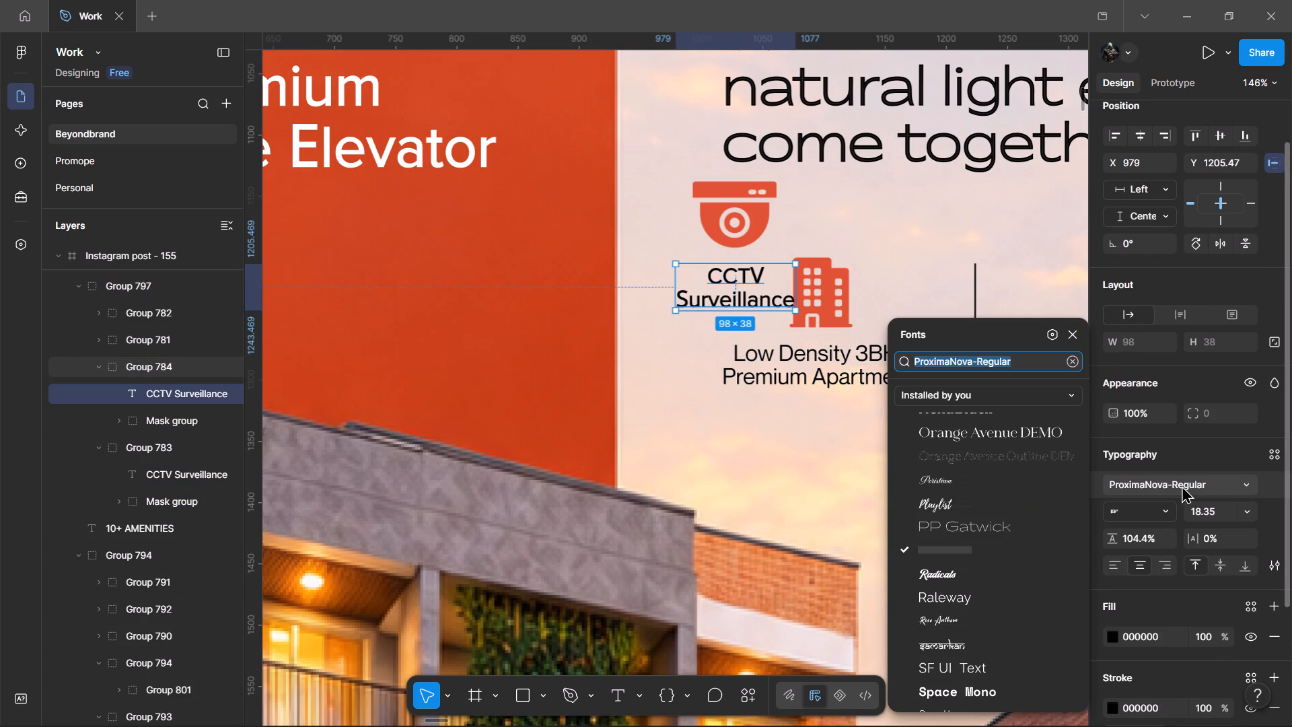
text(Neue)
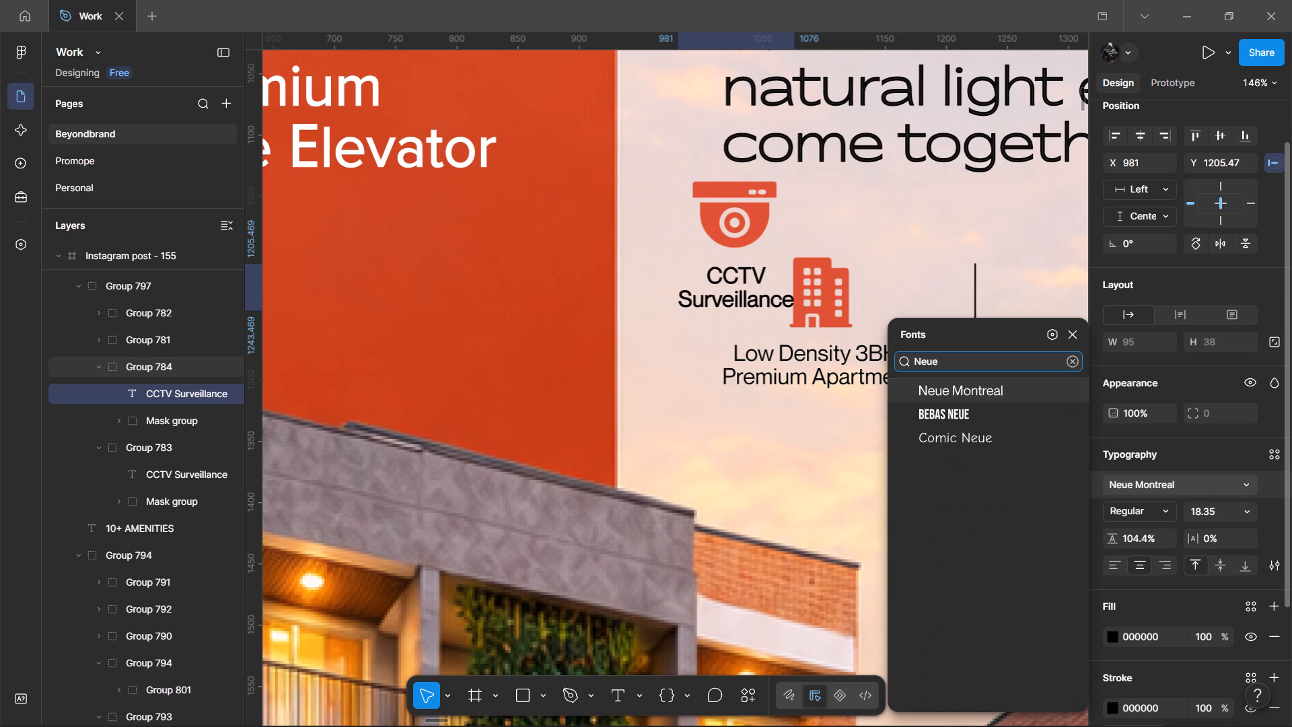
click(1032, 395)
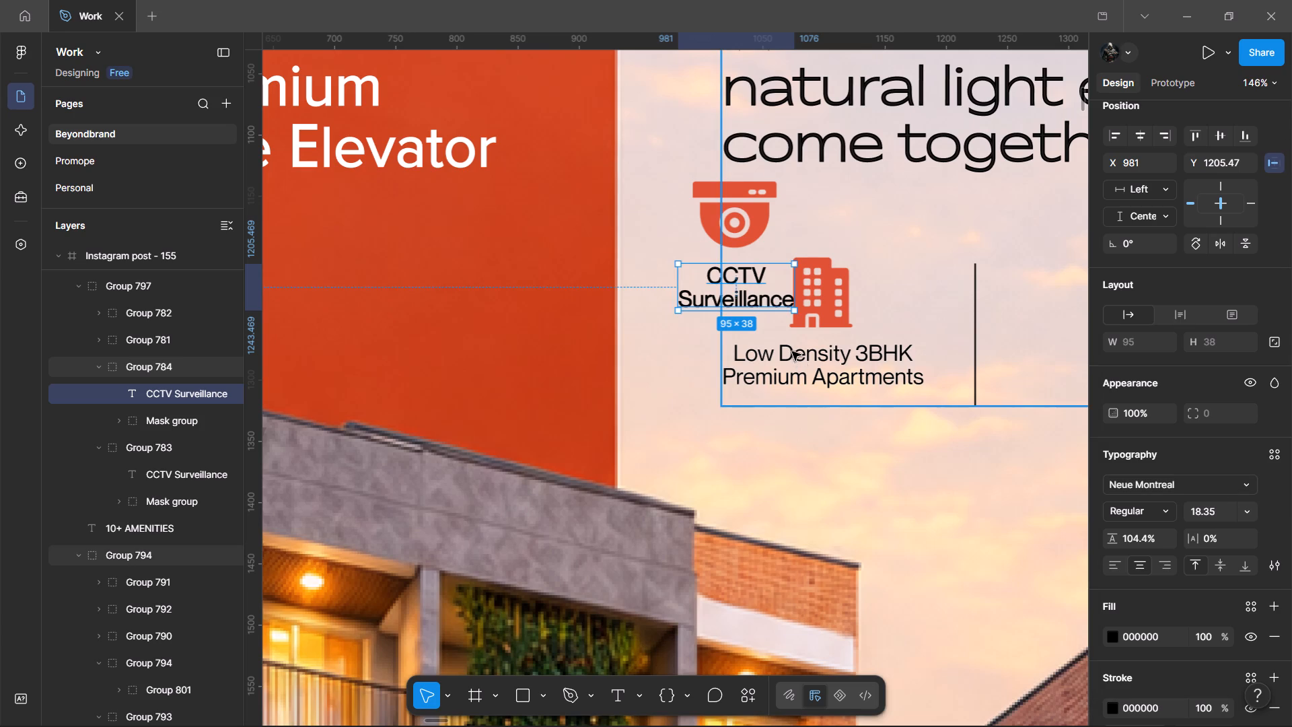
Compare the CCTV and Low Density label styling, and remove the white outside stroke from the Low Density 3BHK Premium Apartments label.
click(830, 357)
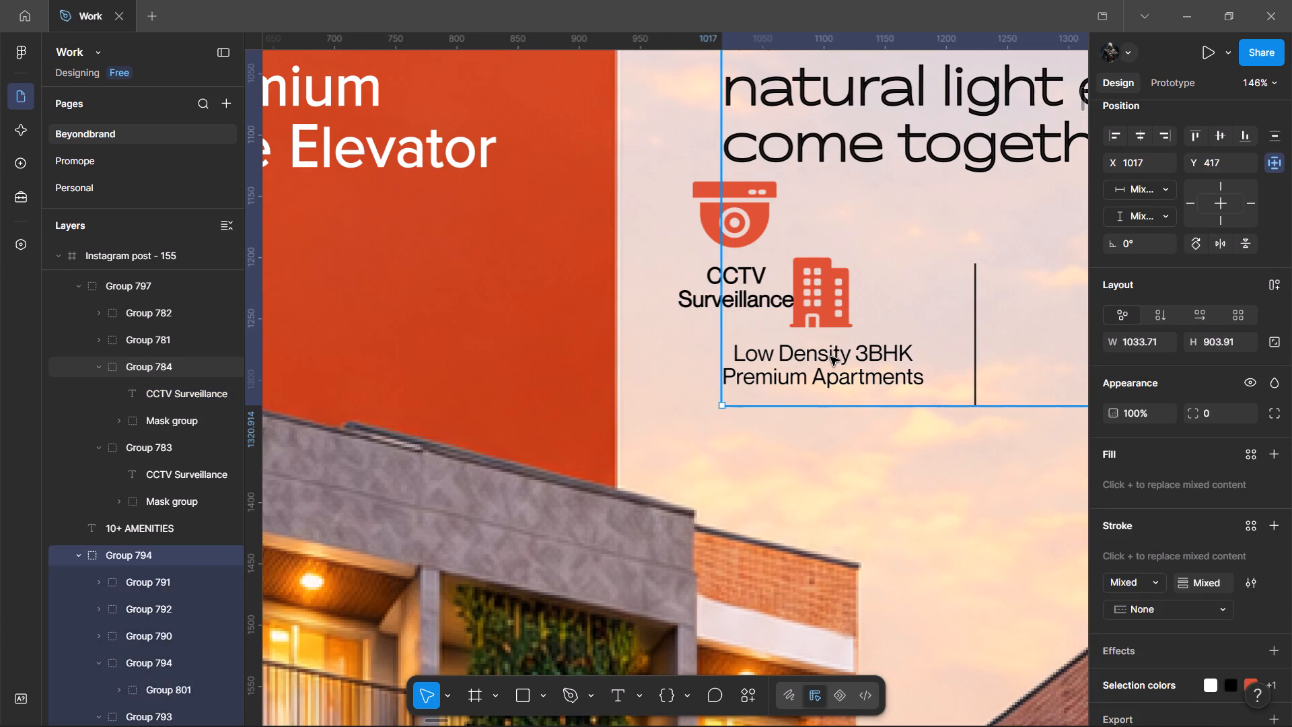
double_click(830, 357)
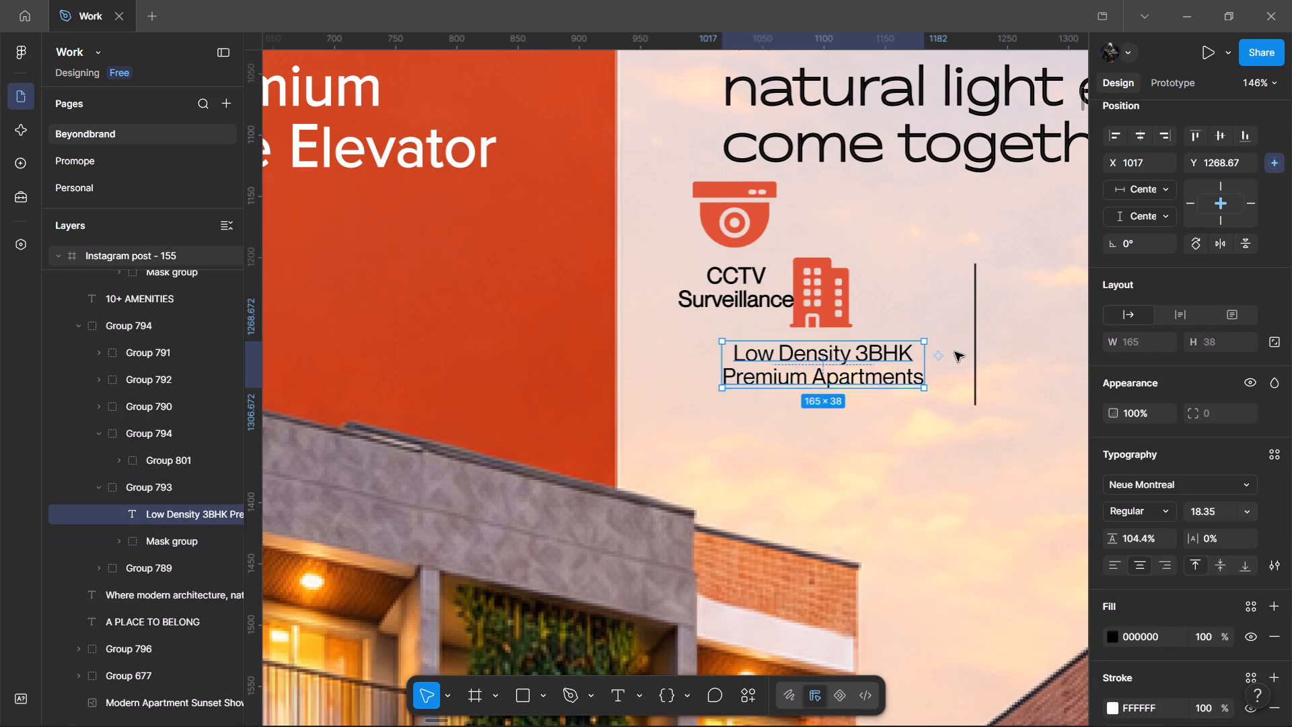
double_click(727, 302)
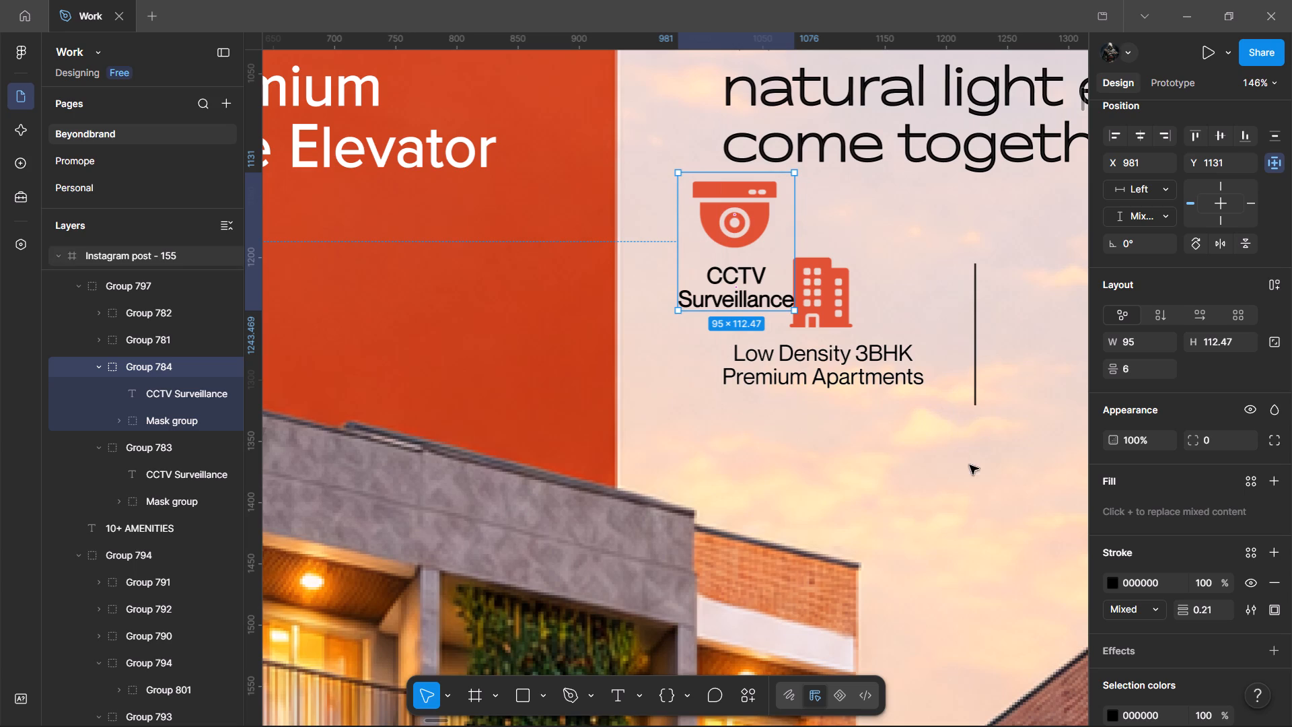
double_click(712, 293)
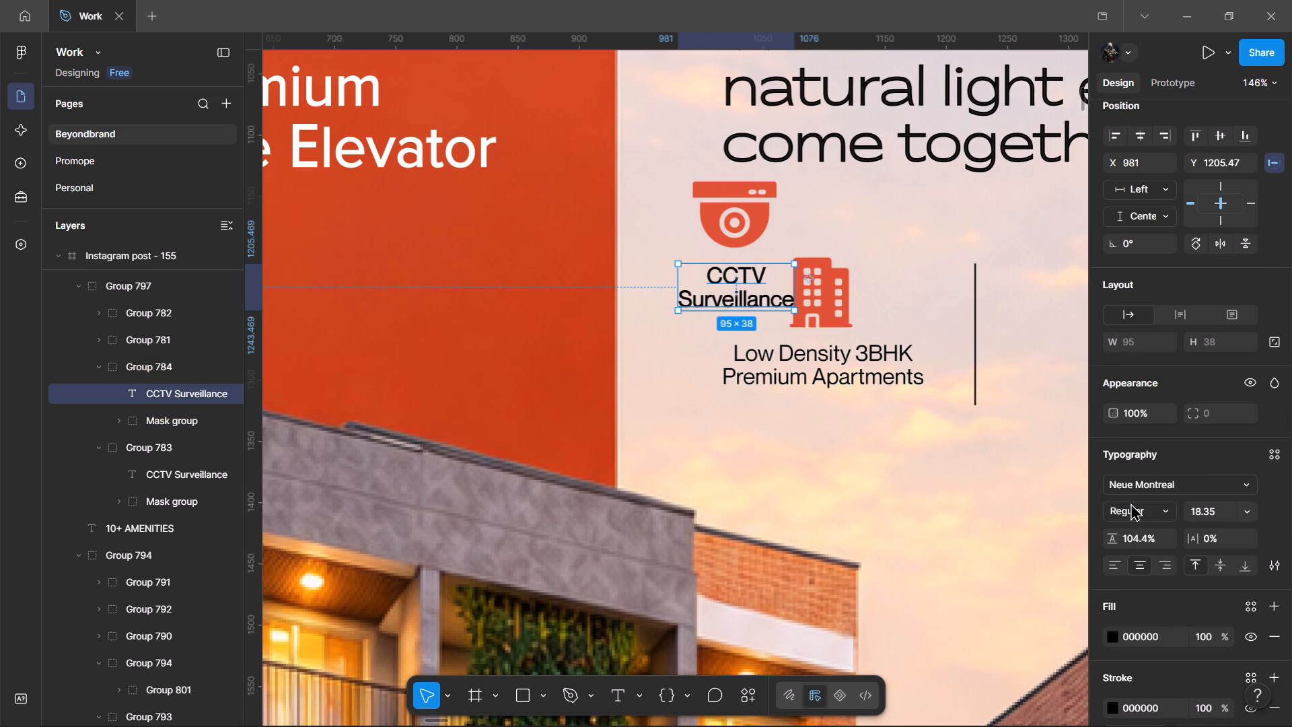
scroll(1133, 535, down, 3)
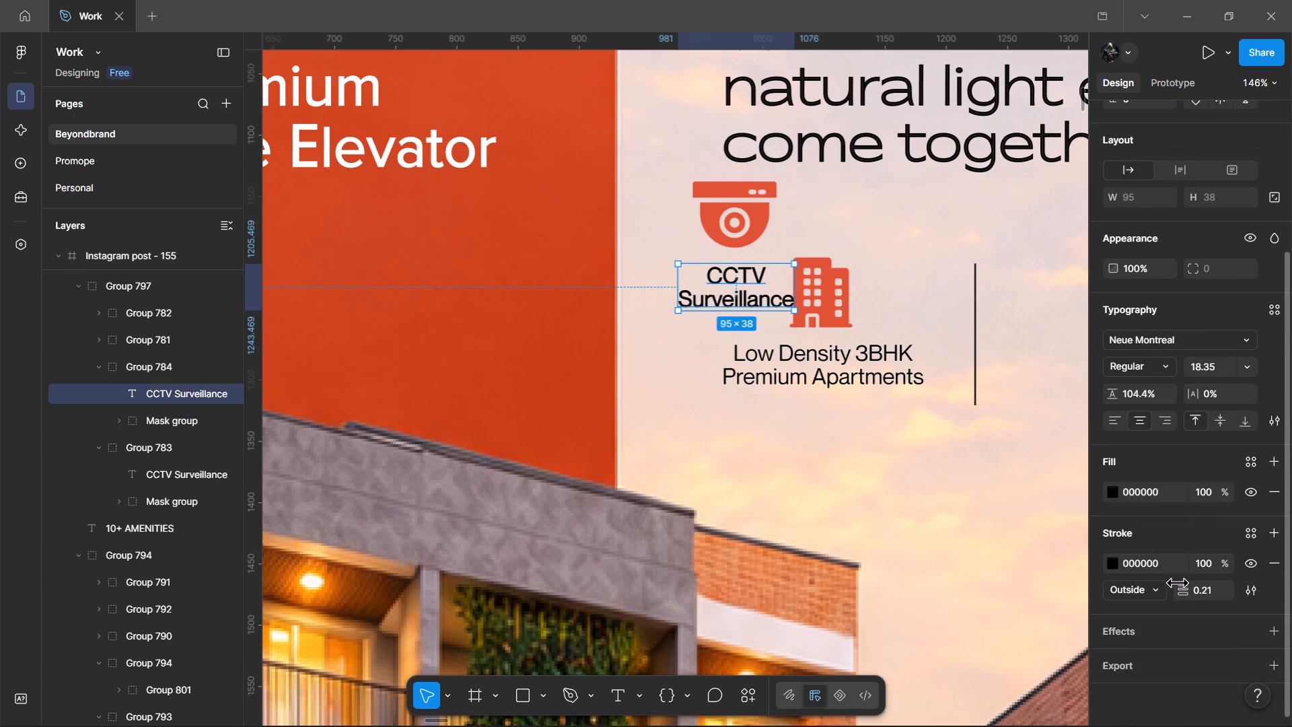
double_click(799, 365)
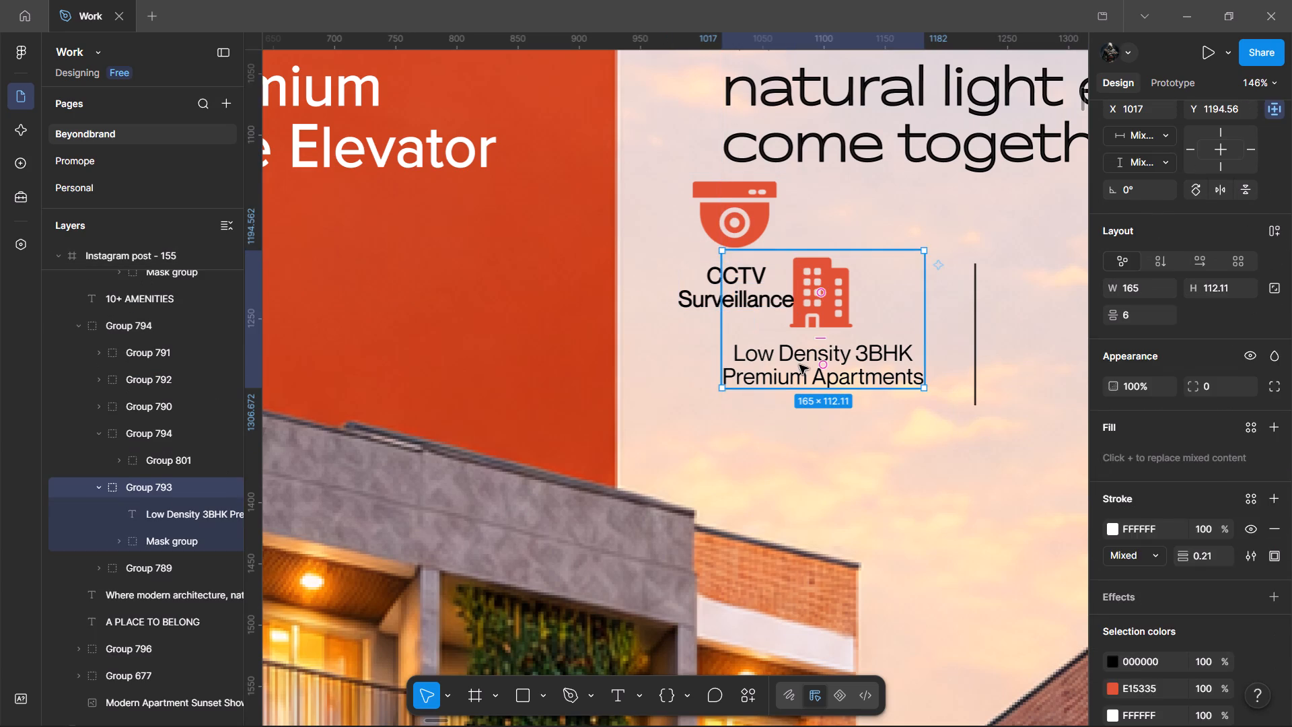
click(799, 365)
scroll(1135, 517, down, 3)
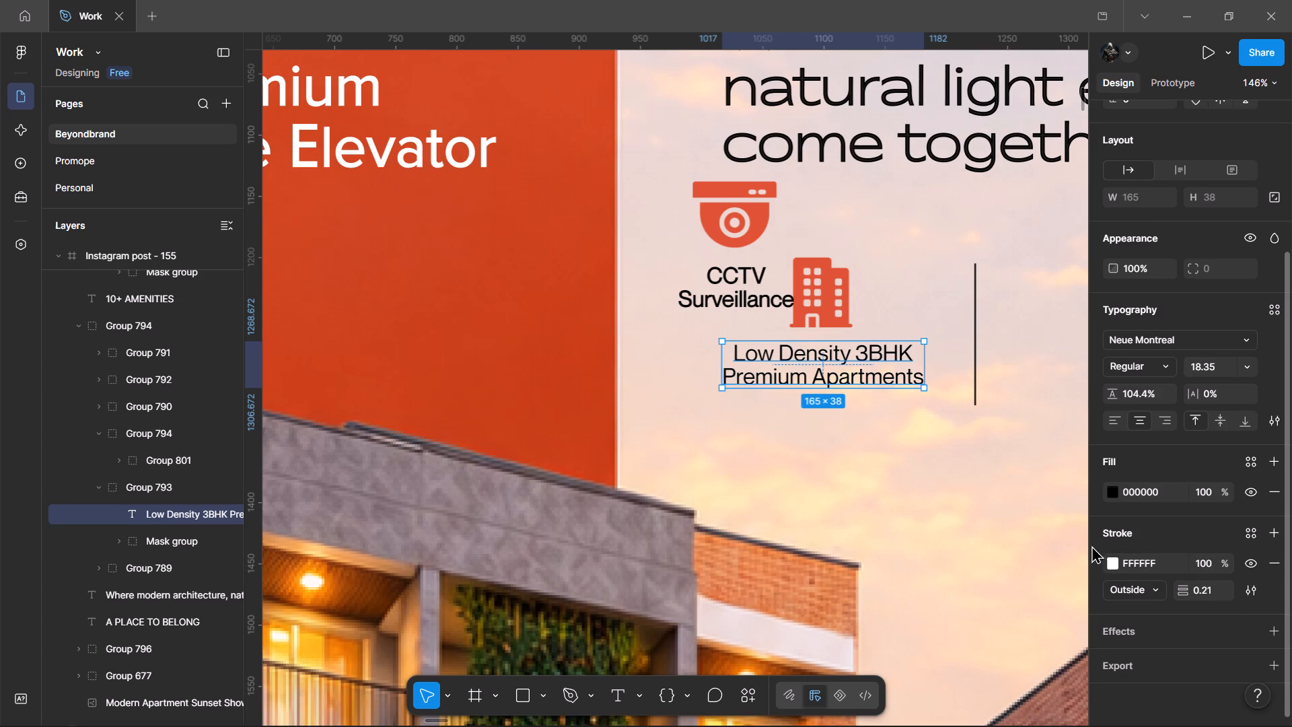
drag(910, 453, 701, 446)
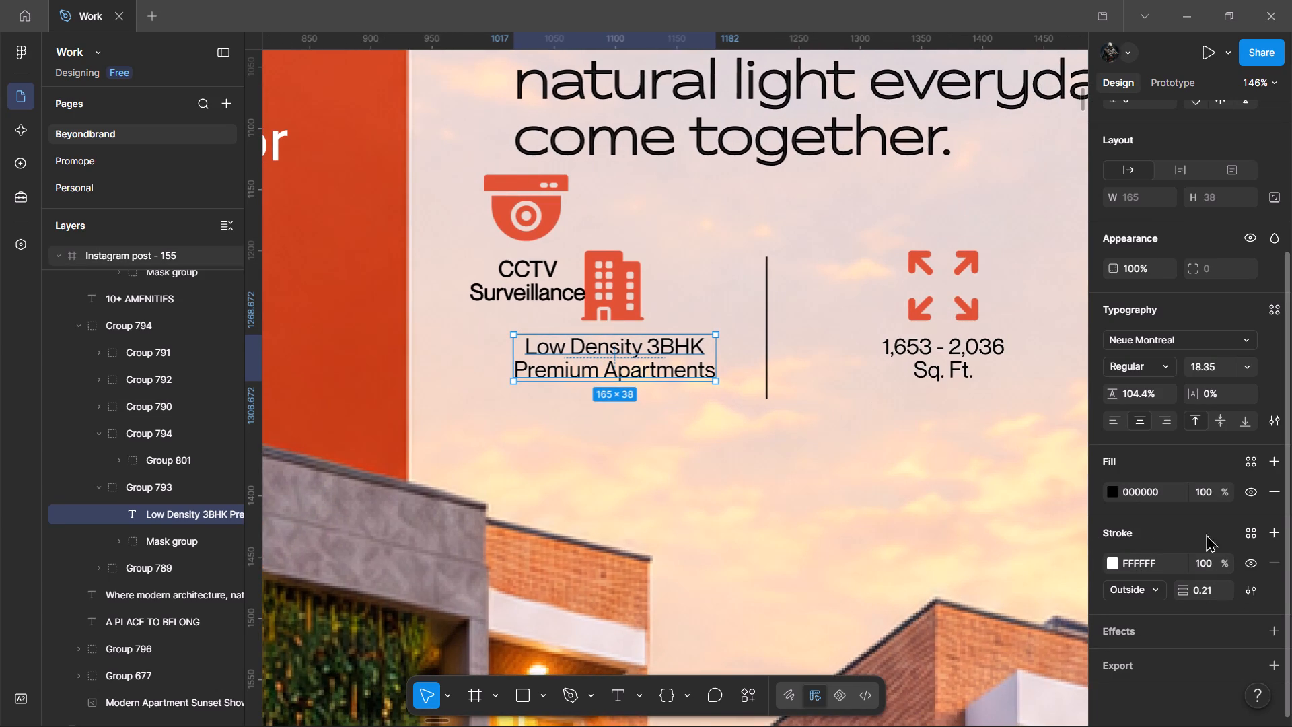
click(1275, 567)
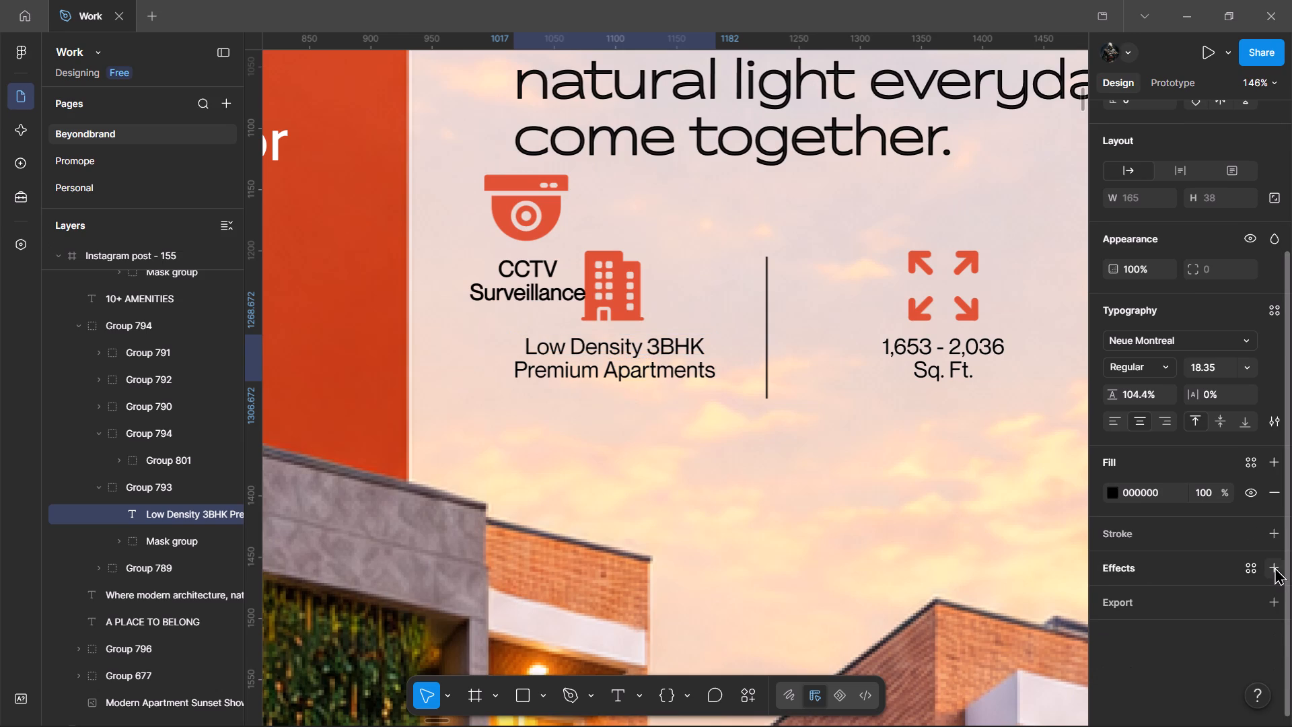
Remove the strokes from the 1,653 - 2,036 Sq. Ft. and Landscape Rooftop Garden labels in the feature row.
double_click(933, 354)
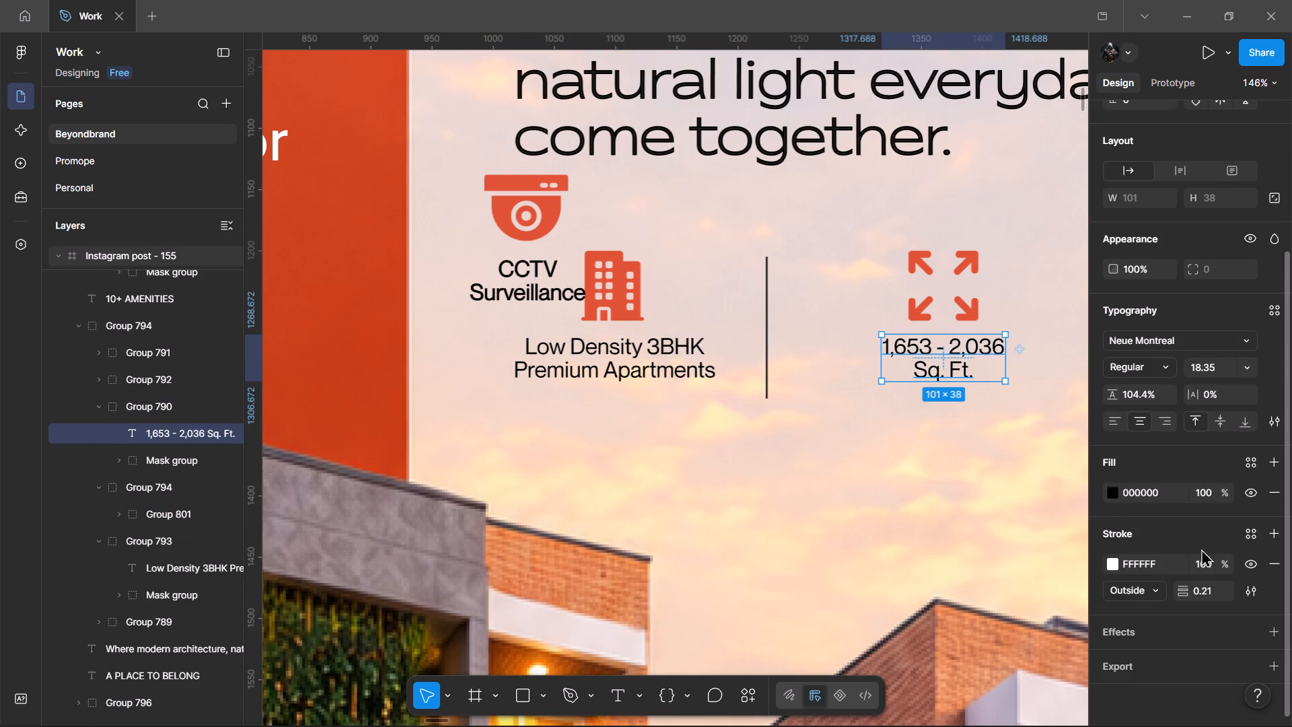
click(1279, 560)
drag(978, 498, 659, 471)
double_click(926, 333)
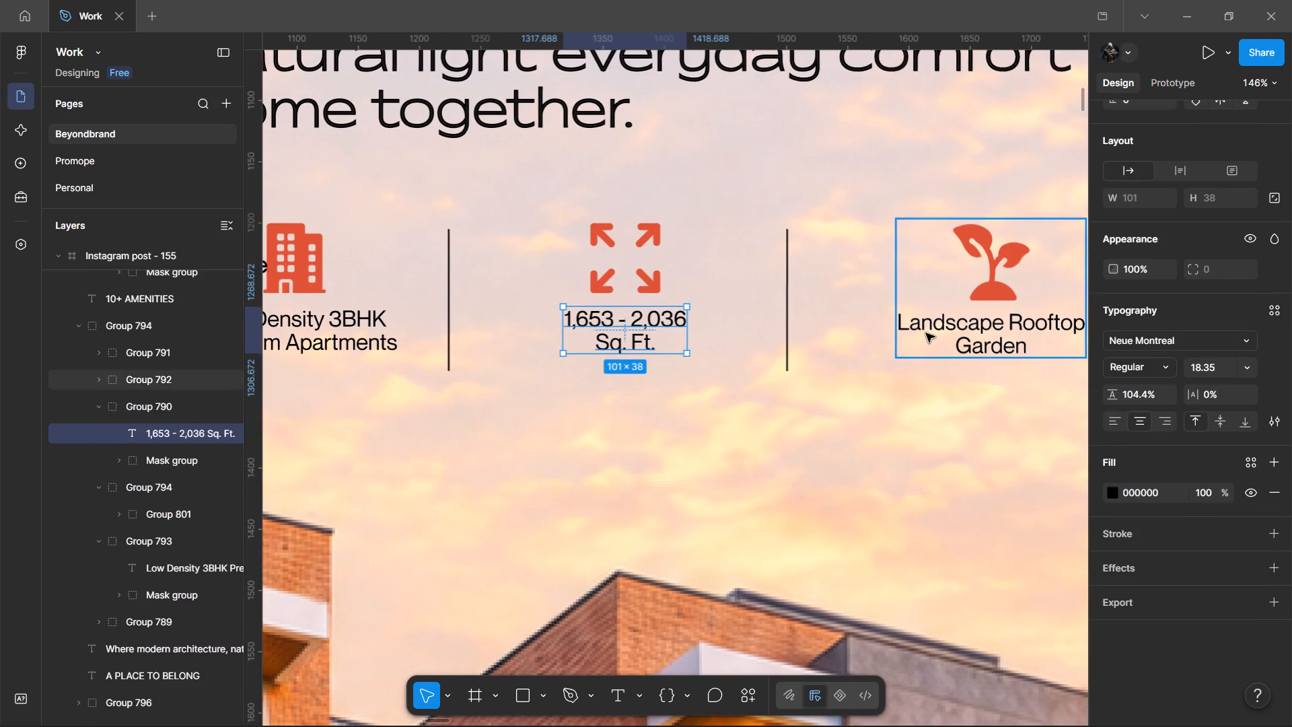
click(1272, 567)
Remove the black outside stroke from the copied CCTV Surveillance label.
drag(600, 439, 961, 471)
double_click(550, 291)
double_click(550, 291)
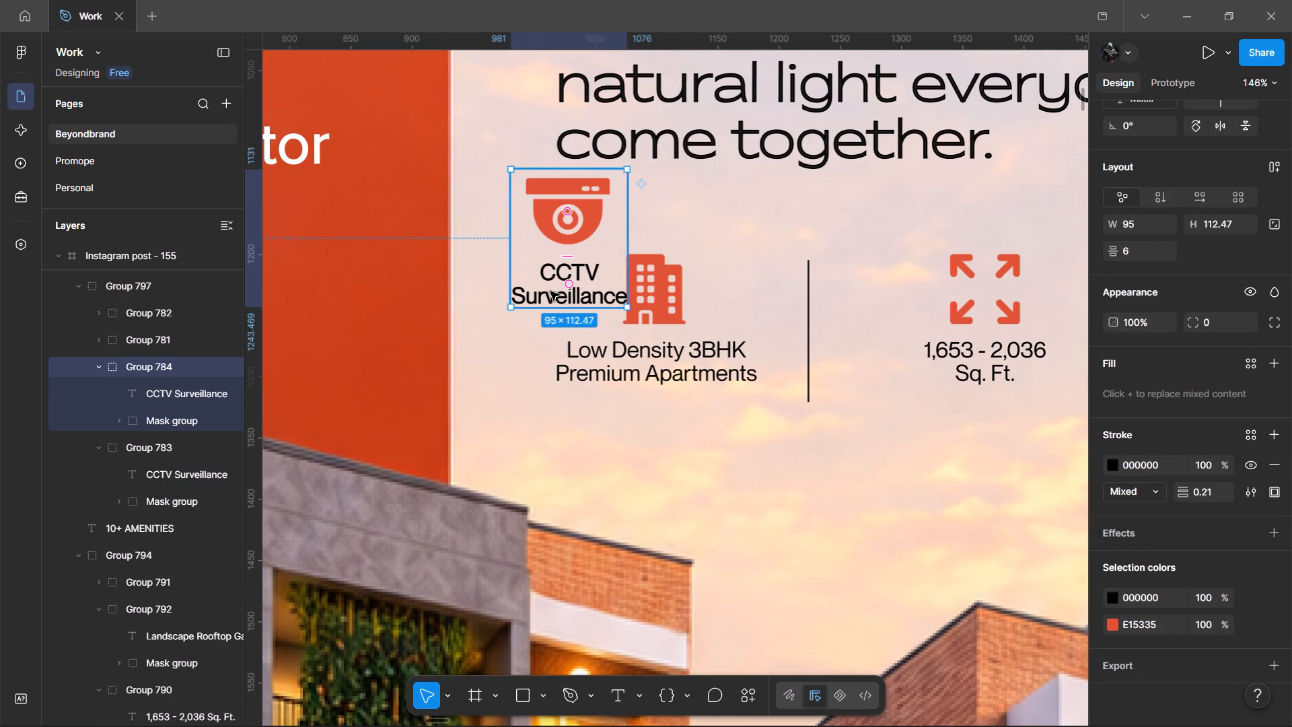
click(1279, 591)
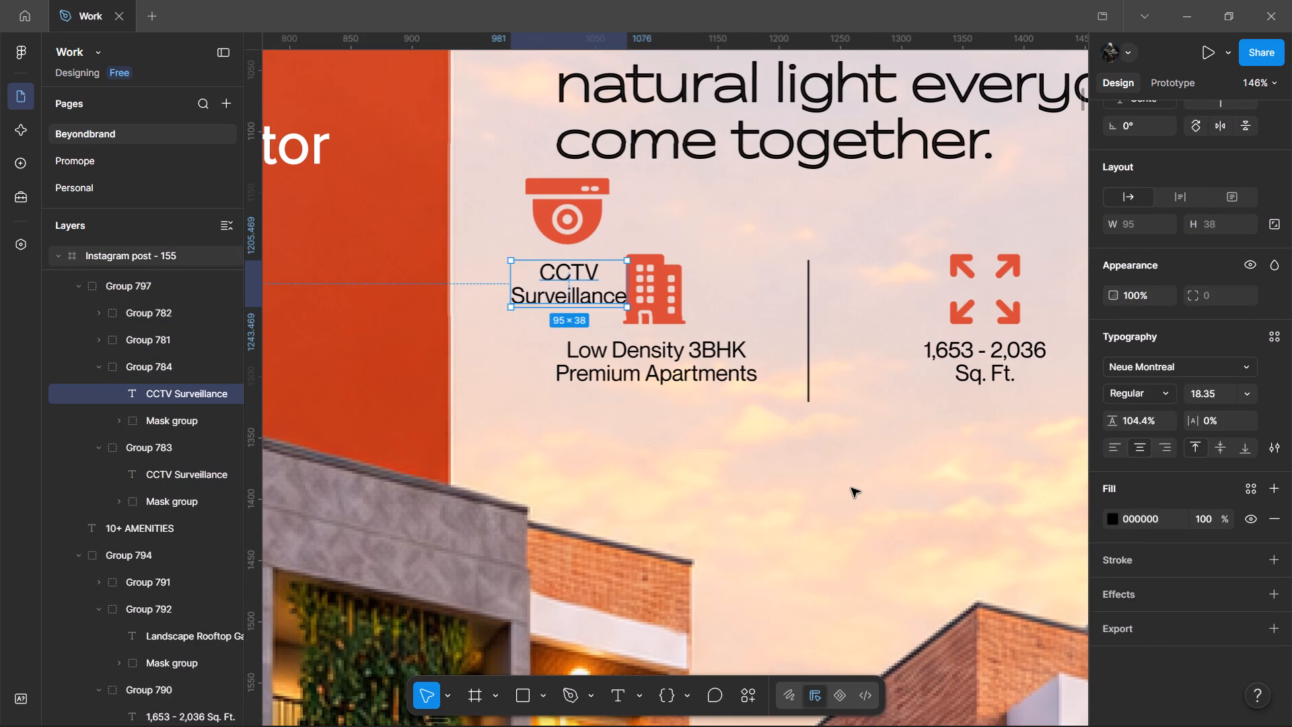
click(851, 488)
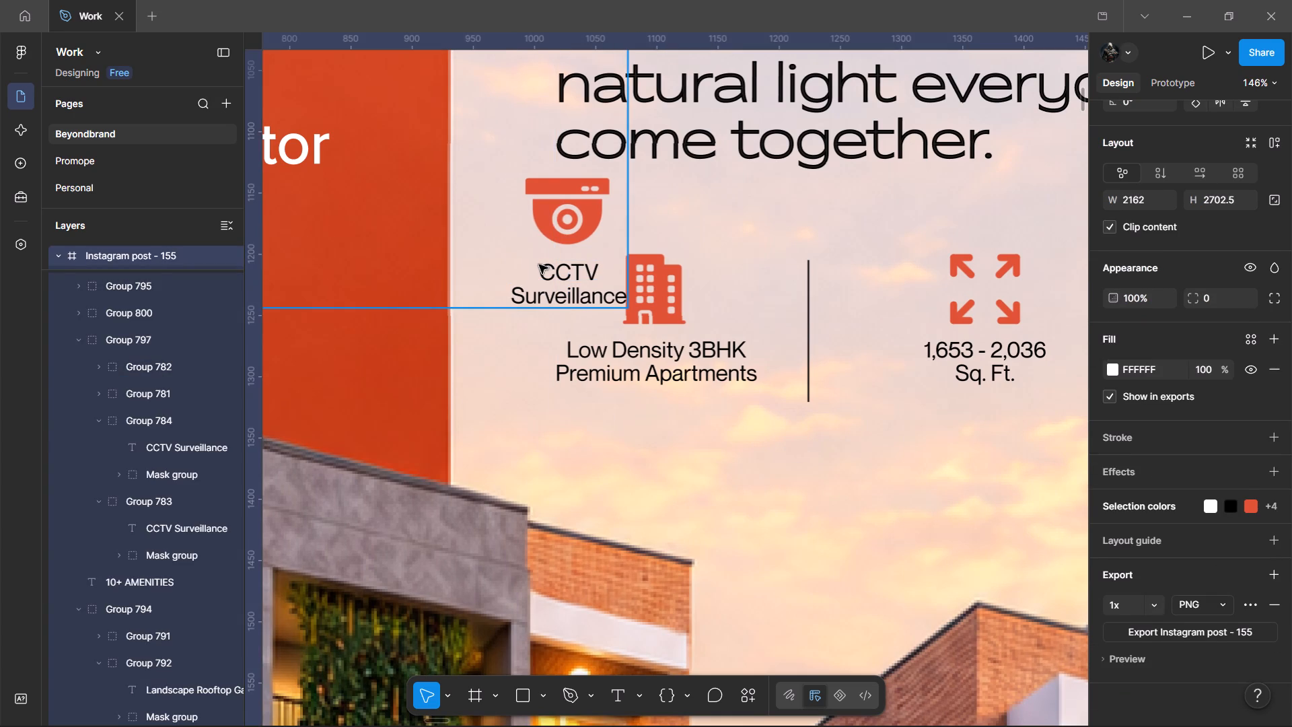
Place guides around the Low Density 3BHK item: vertical ones at X 1017 and X 1182, and a horizontal one at Y 1199.
click(539, 265)
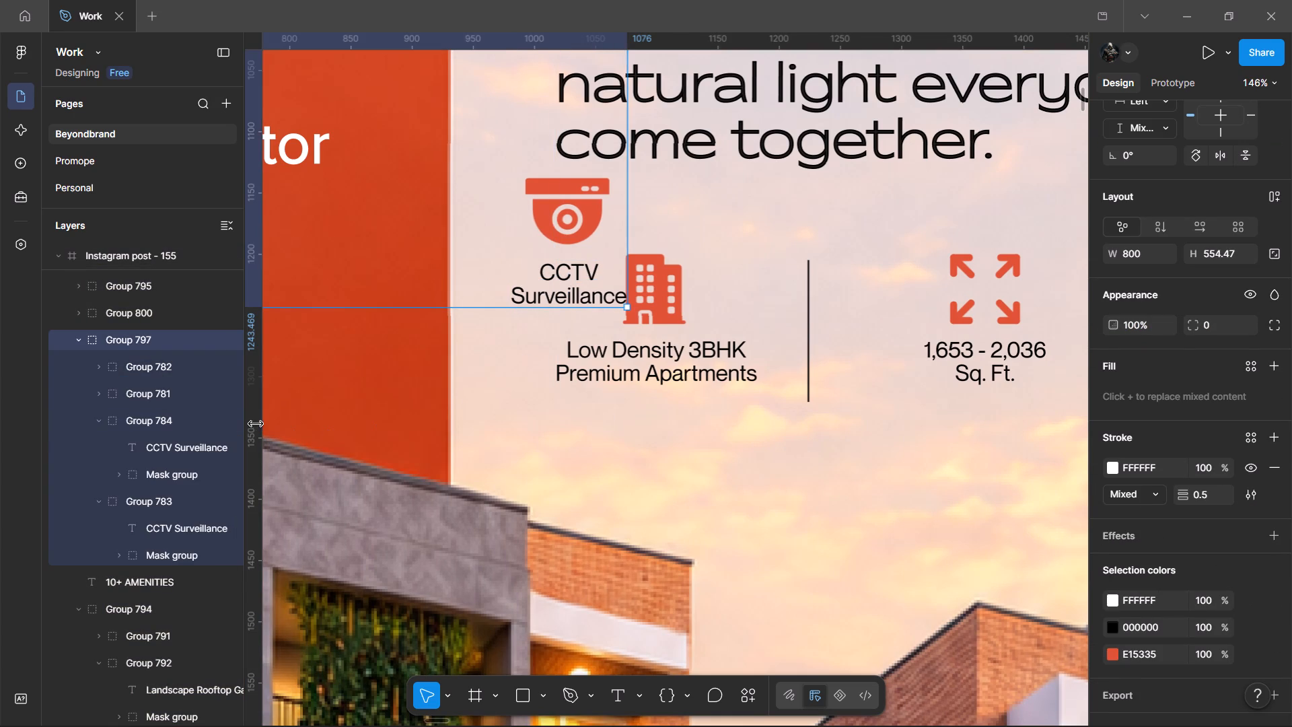
drag(256, 424, 550, 443)
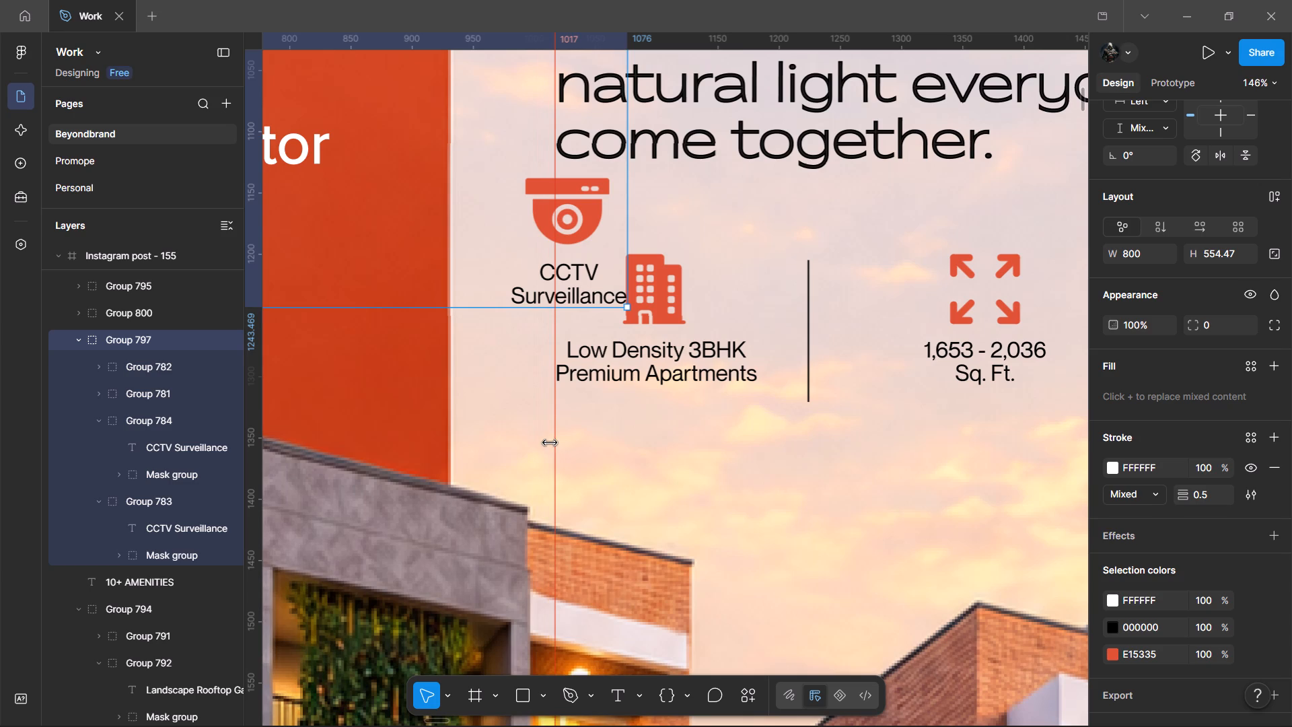
drag(550, 443, 554, 443)
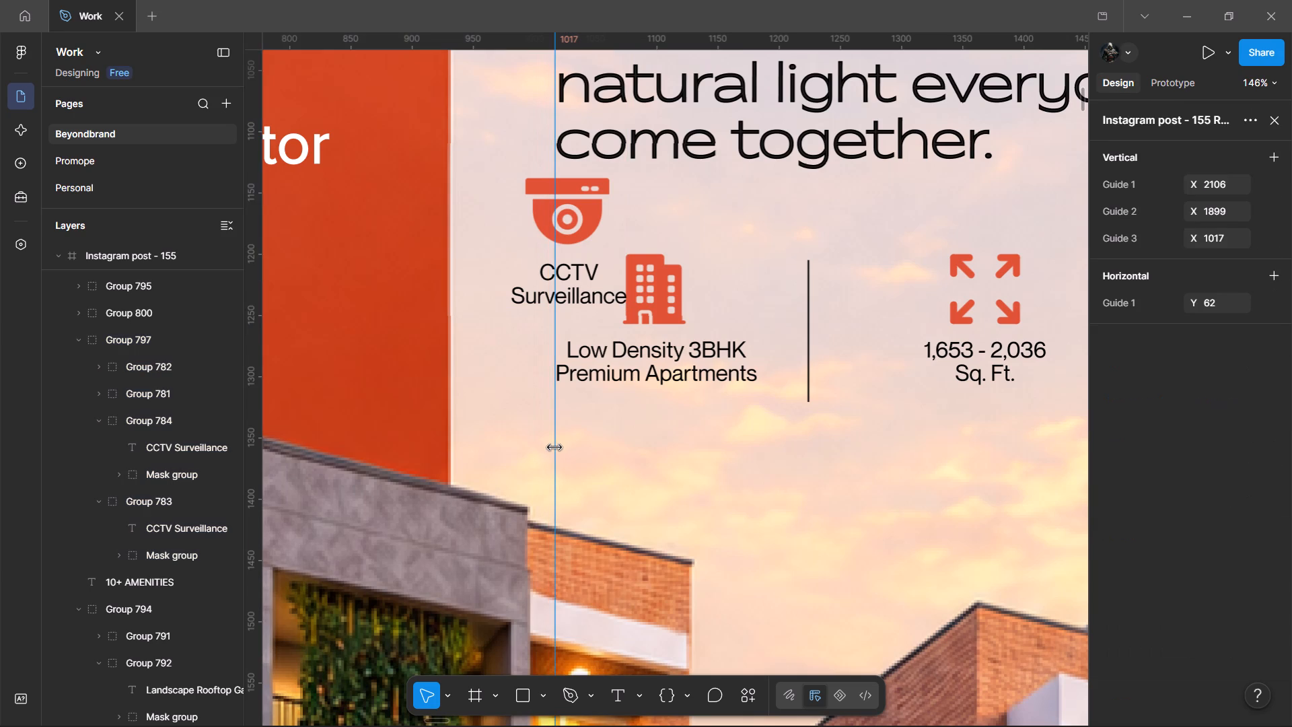
alt+drag(553, 448, 756, 458)
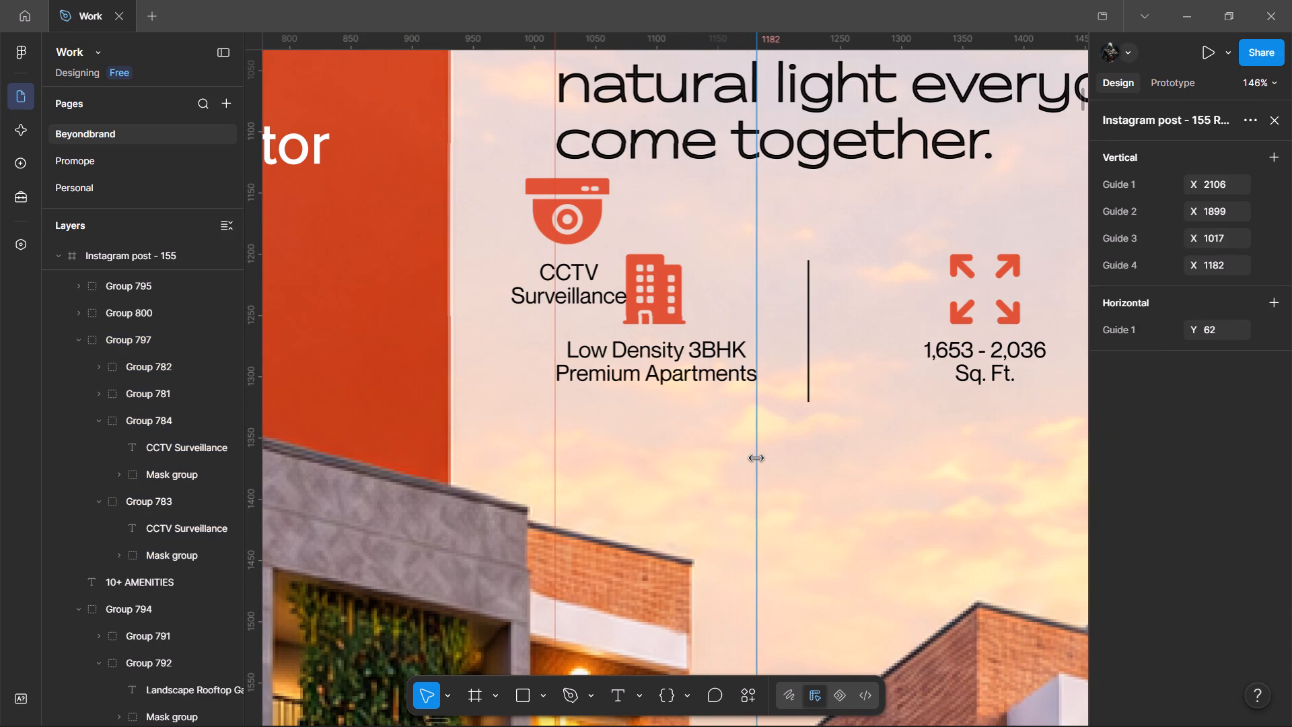
alt+drag(756, 458, 759, 458)
drag(686, 45, 694, 257)
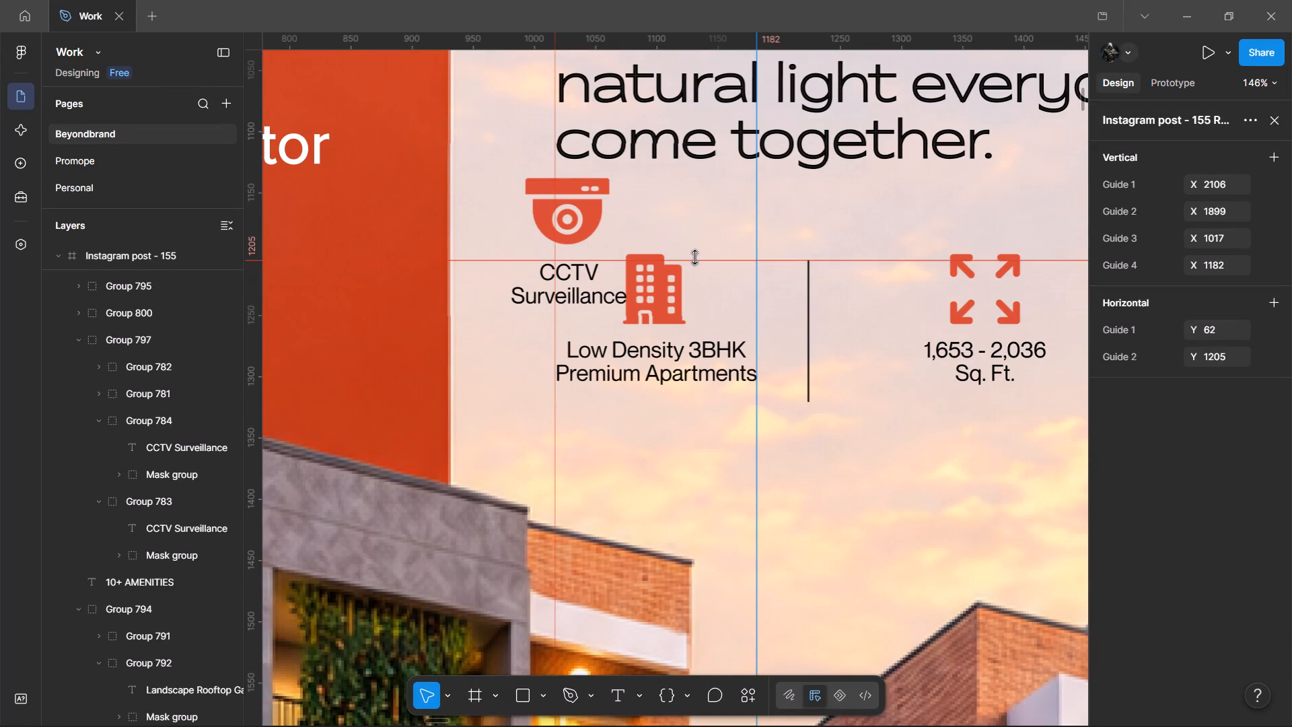
drag(694, 257, 700, 251)
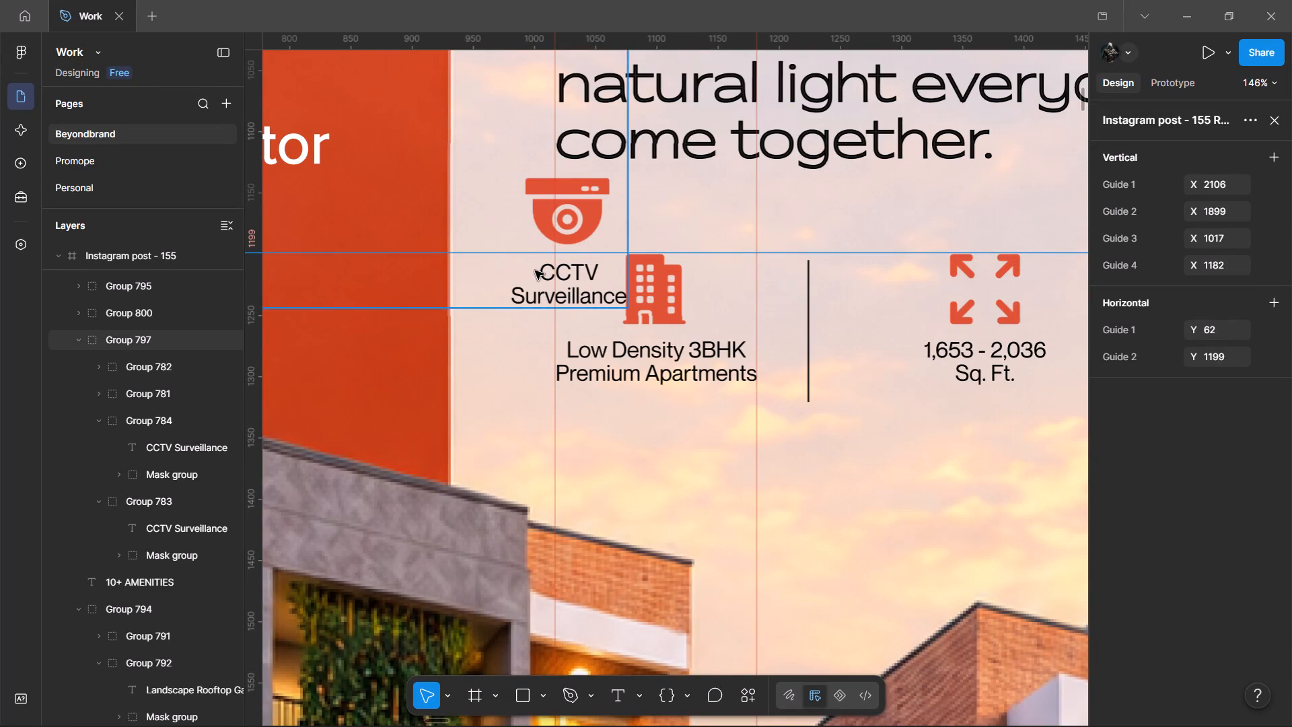
Move the copied CCTV Surveillance group to just left of the Low Density 3BHK item, at X 916, Y 1192, with its icon top on the horizontal guide.
double_click(535, 271)
double_click(567, 268)
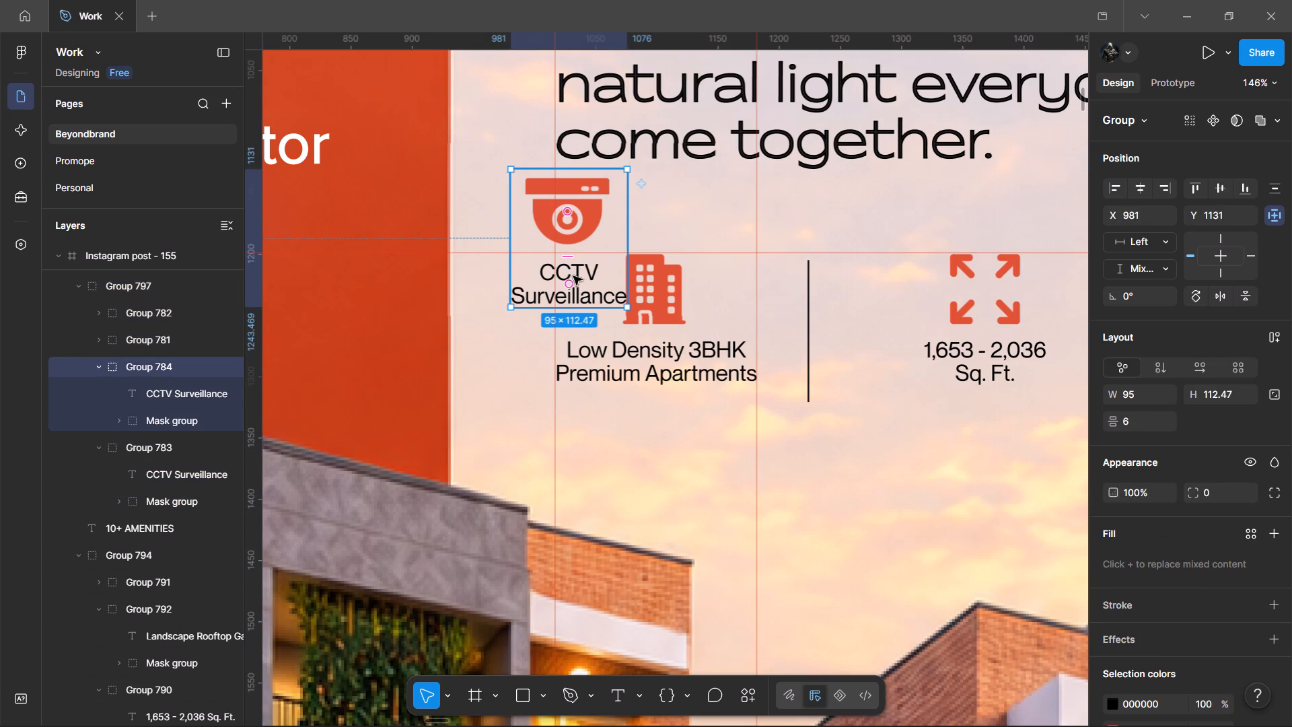
drag(524, 279, 485, 343)
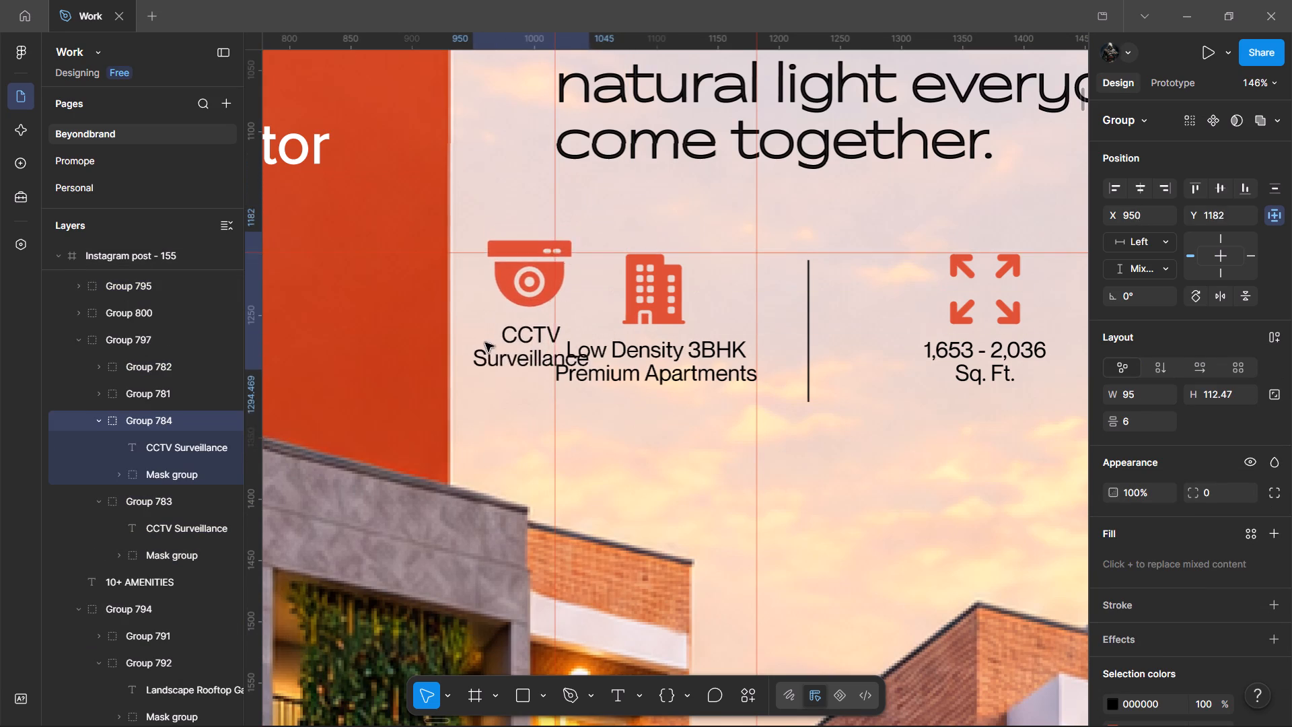
drag(485, 343, 460, 351)
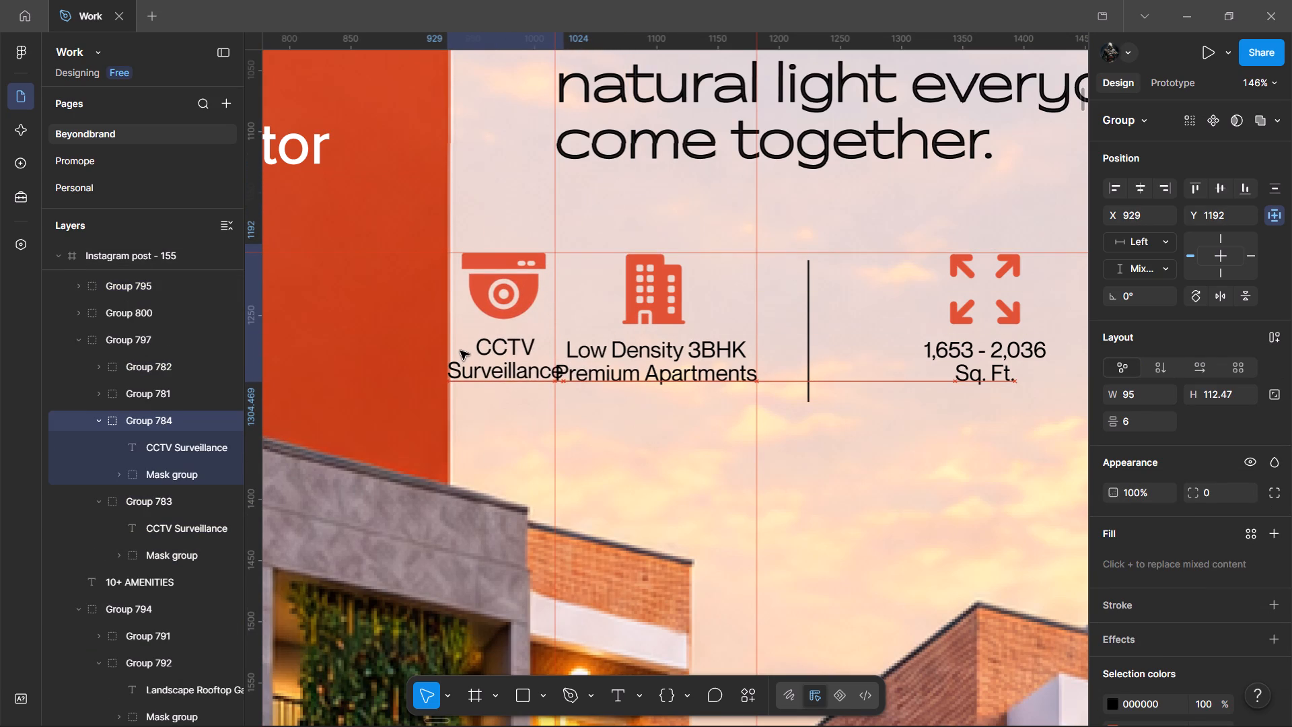
drag(460, 351, 443, 350)
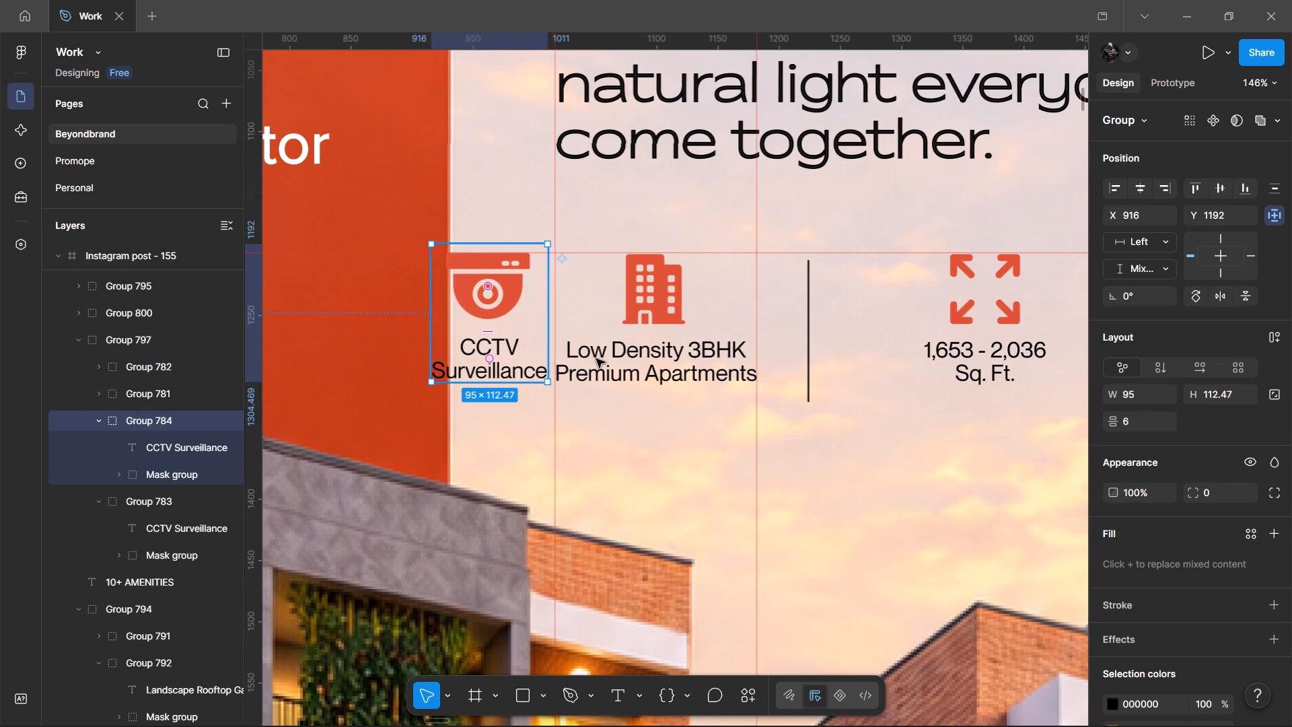
Delete the Low Density 3BHK Premium Apartments item from the feature row.
shift+double_click(631, 322)
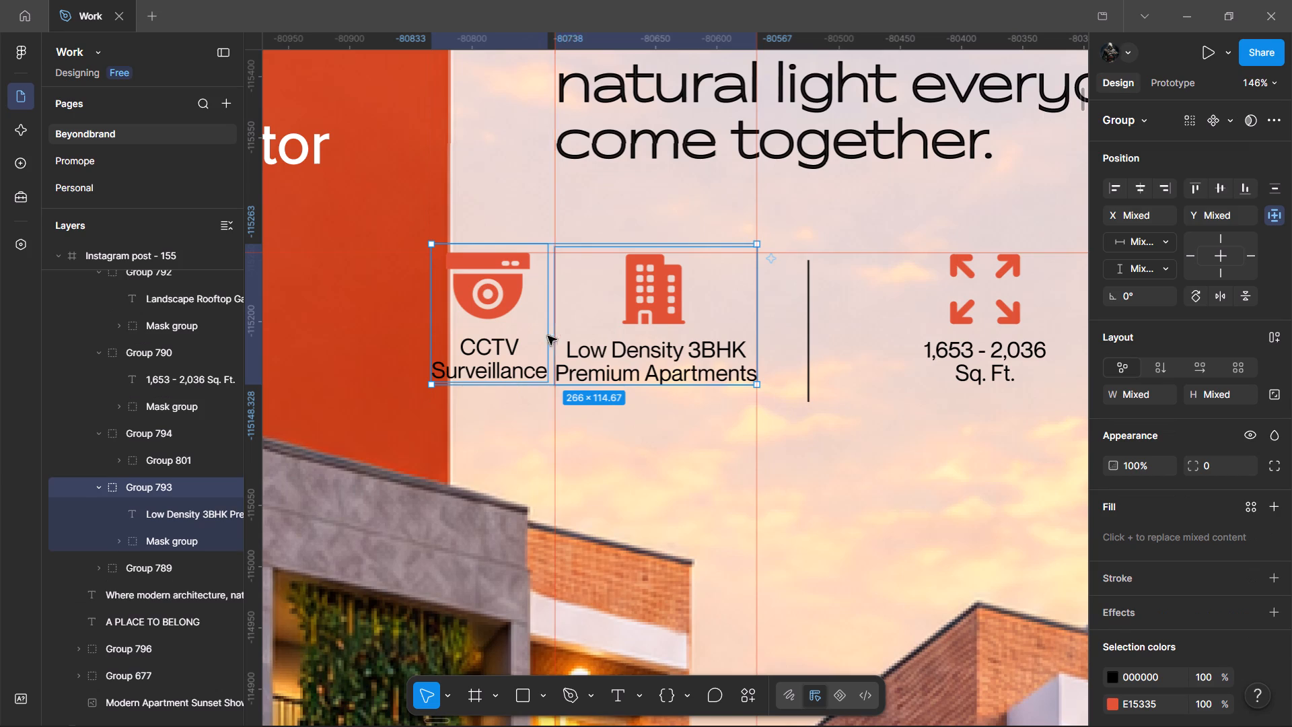
click(622, 415)
double_click(625, 355)
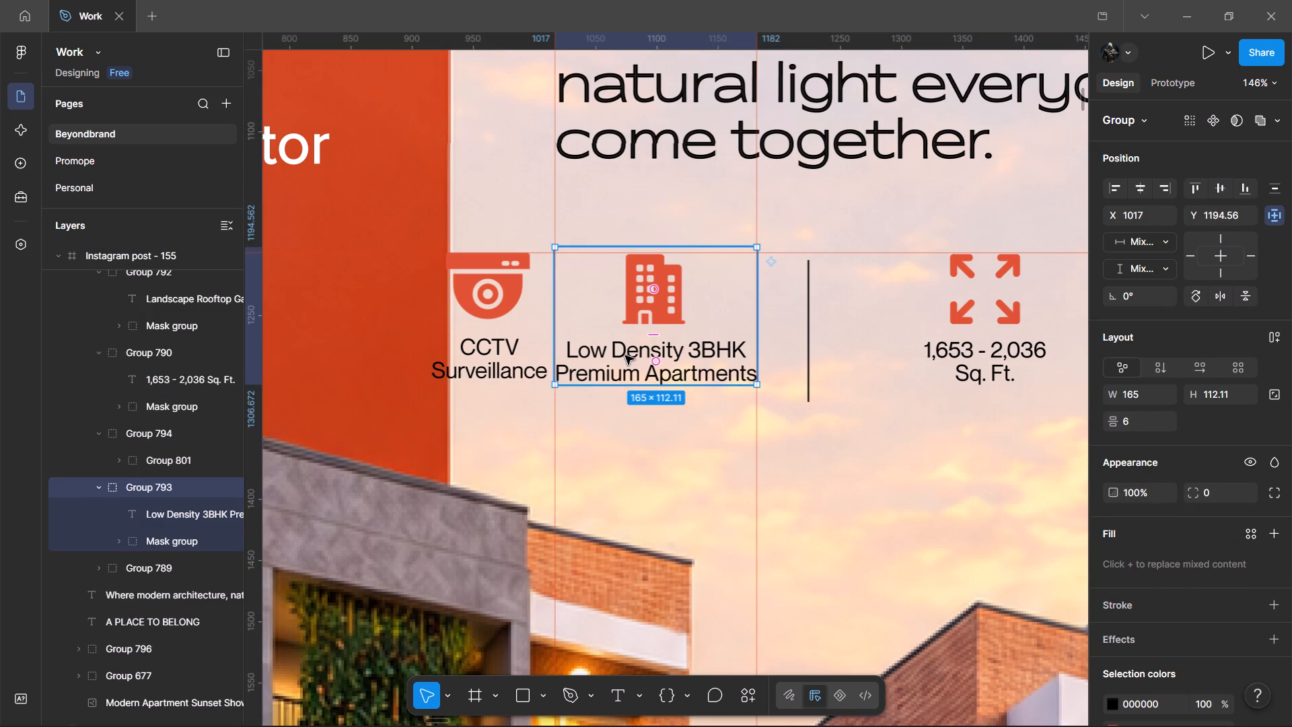
key(Delete)
Move the copied CCTV Surveillance group into the emptied slot between the vertical guides, at about X 1048, Y 1192.
click(504, 311)
double_click(504, 310)
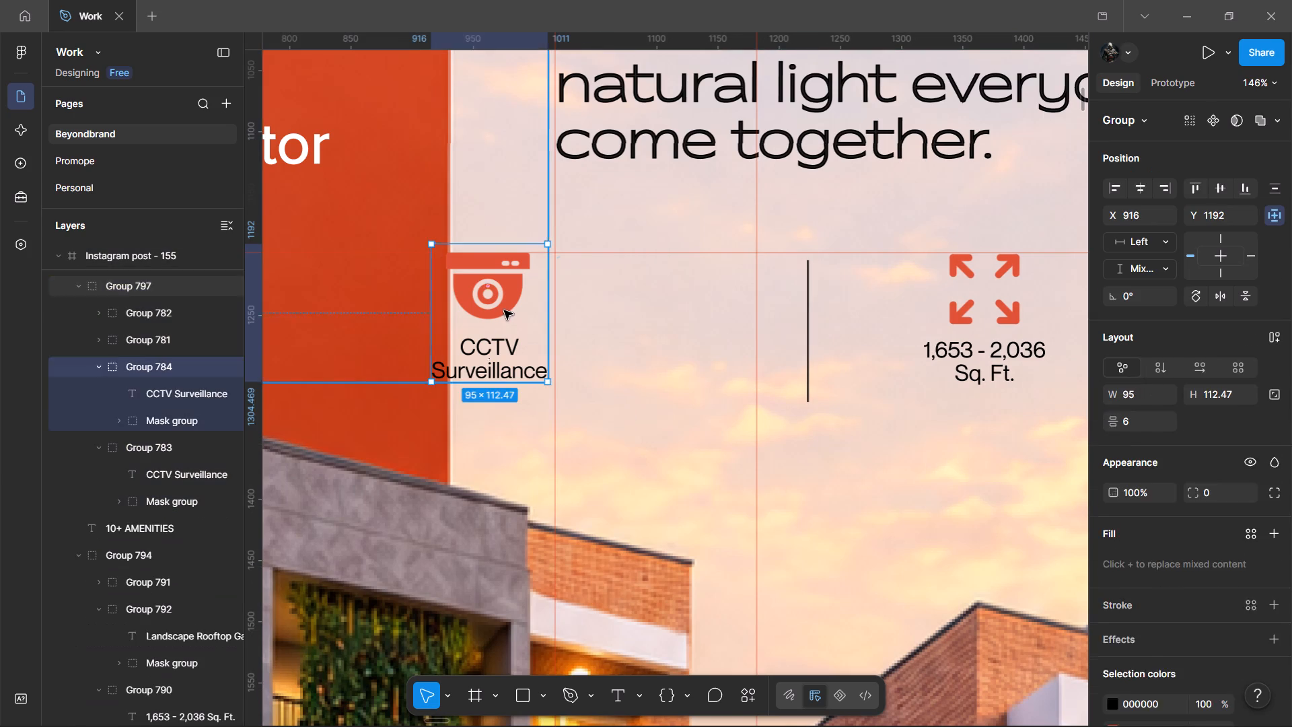
click(663, 381)
double_click(515, 362)
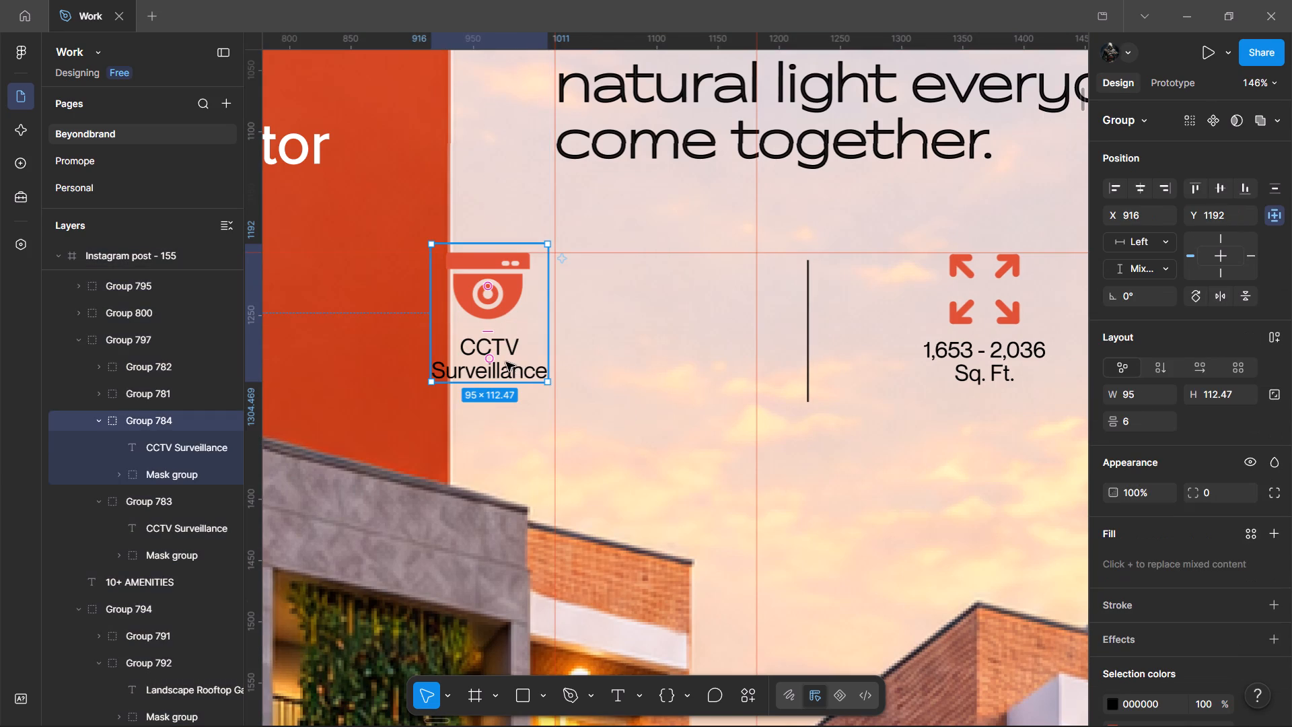
drag(517, 362, 674, 367)
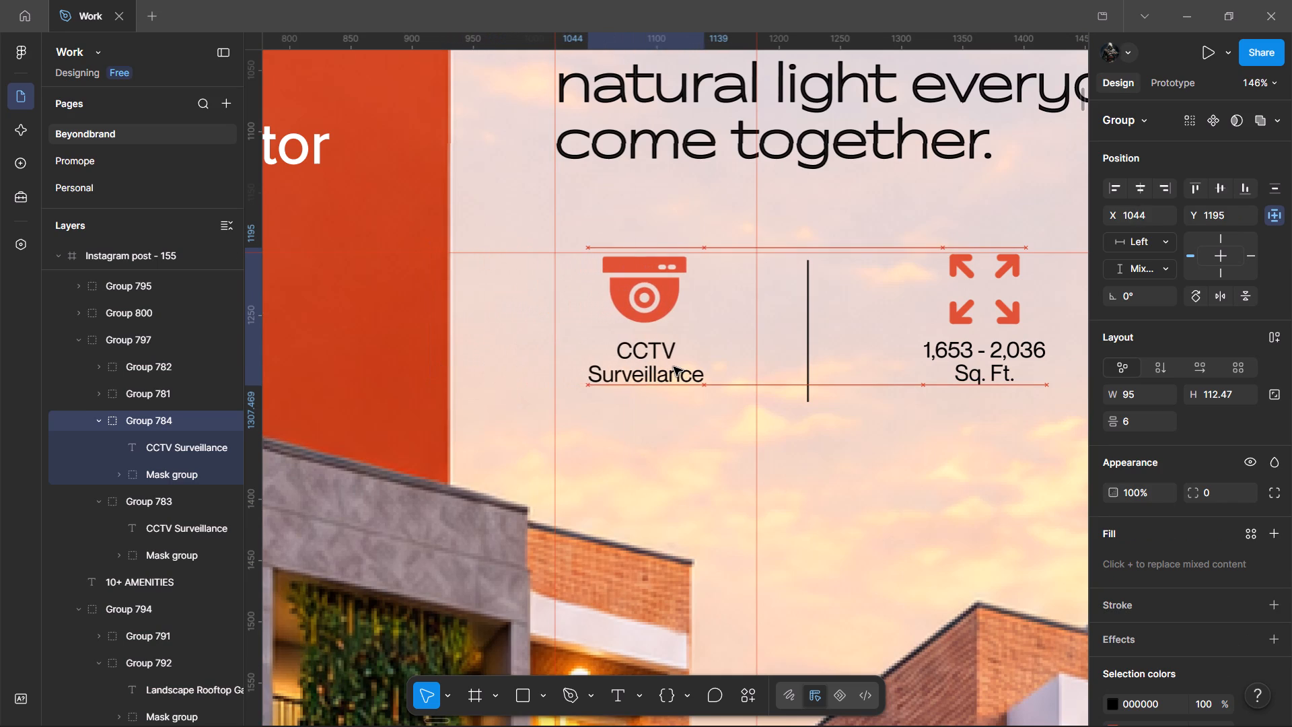
drag(674, 367, 676, 360)
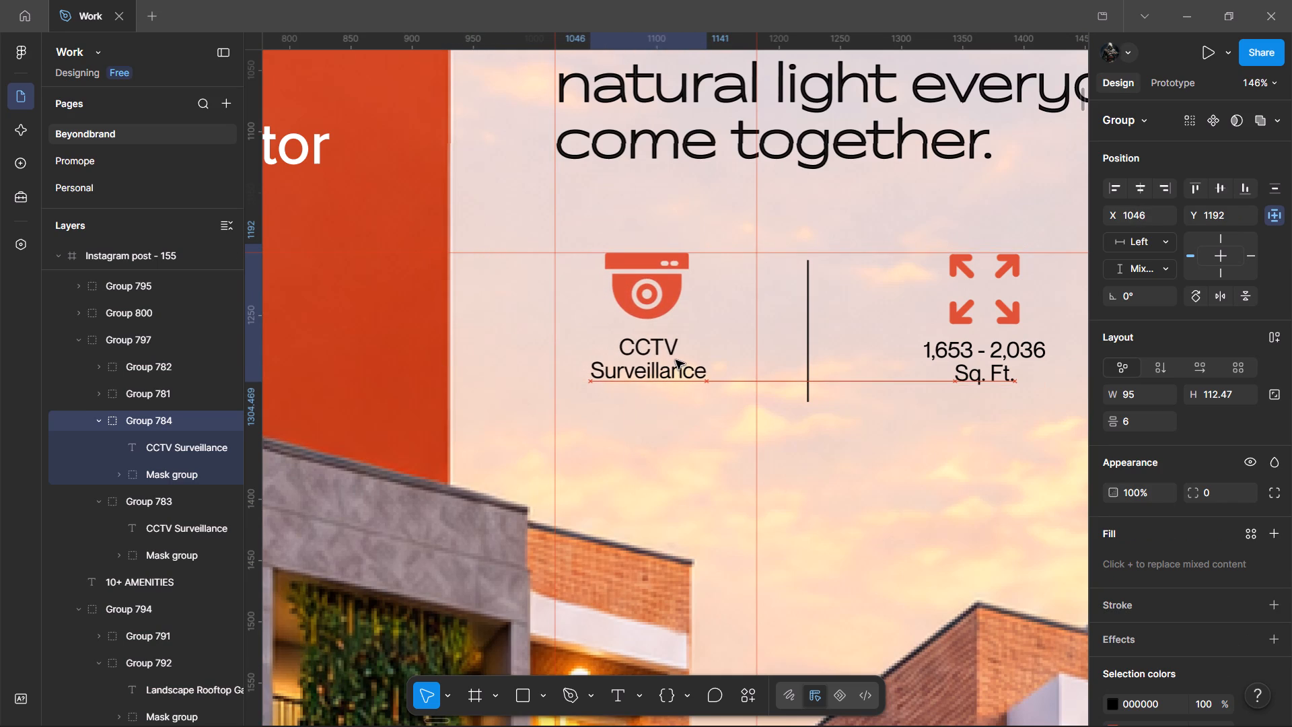
drag(676, 360, 675, 360)
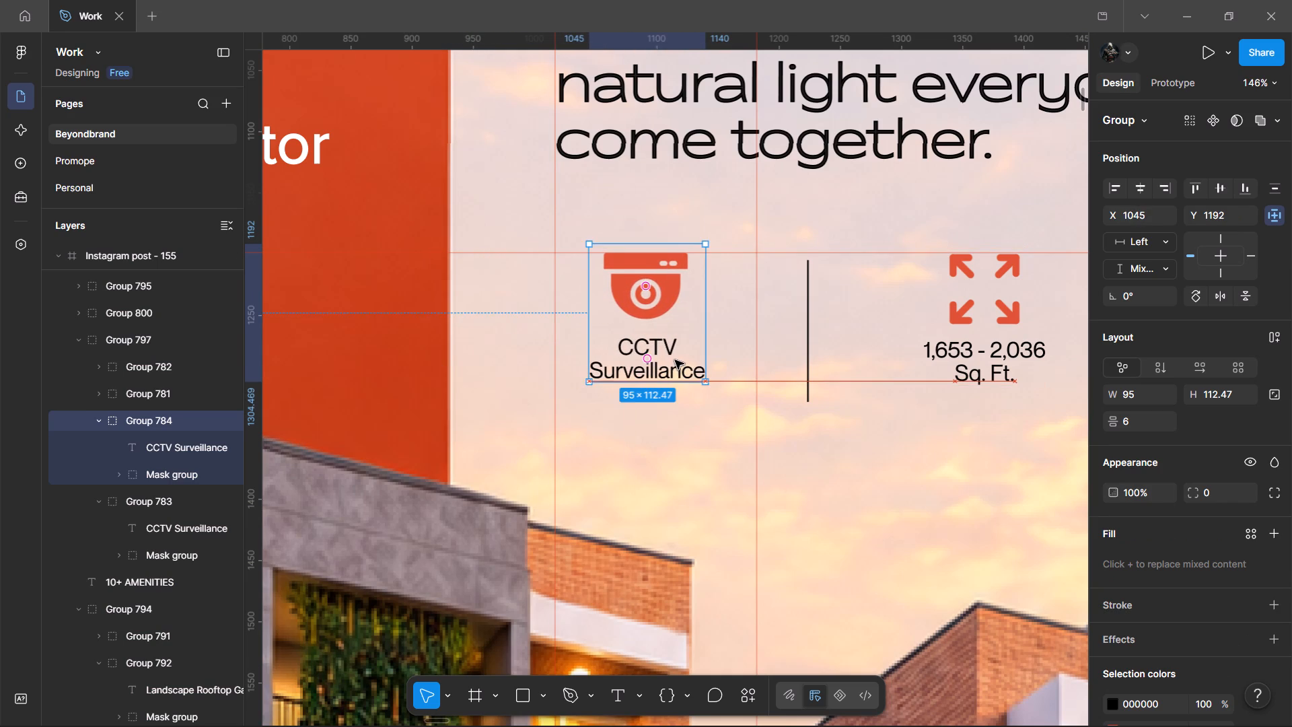
drag(675, 360, 678, 361)
double_click(678, 361)
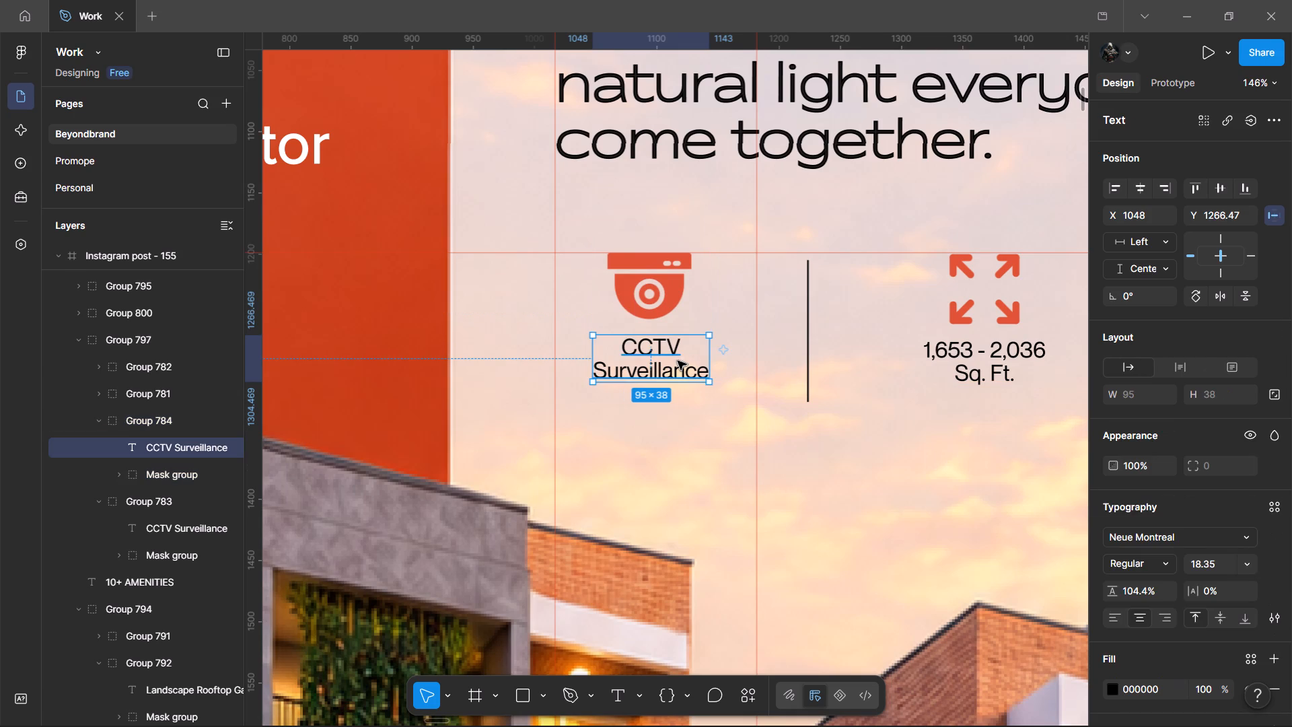
click(1137, 179)
click(683, 399)
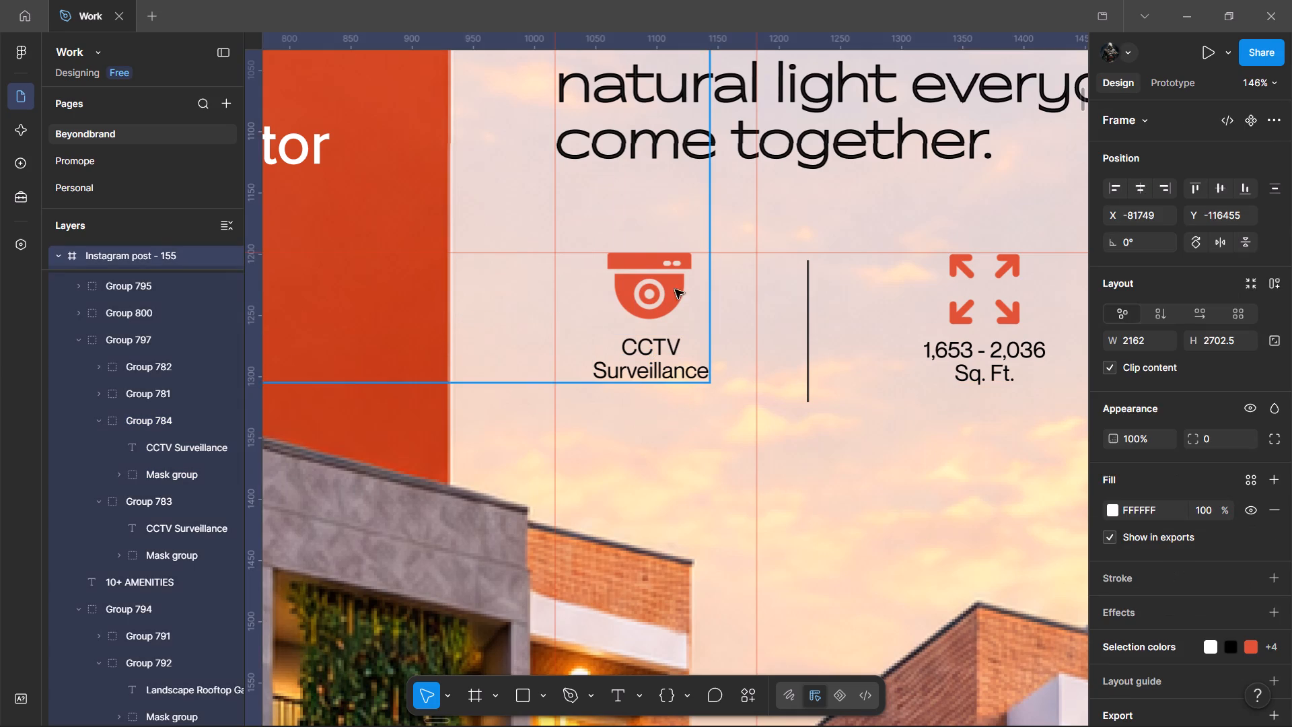
Shift the copied CCTV Surveillance group in the feature row to X 1049, Y 1195.
double_click(672, 281)
click(670, 298)
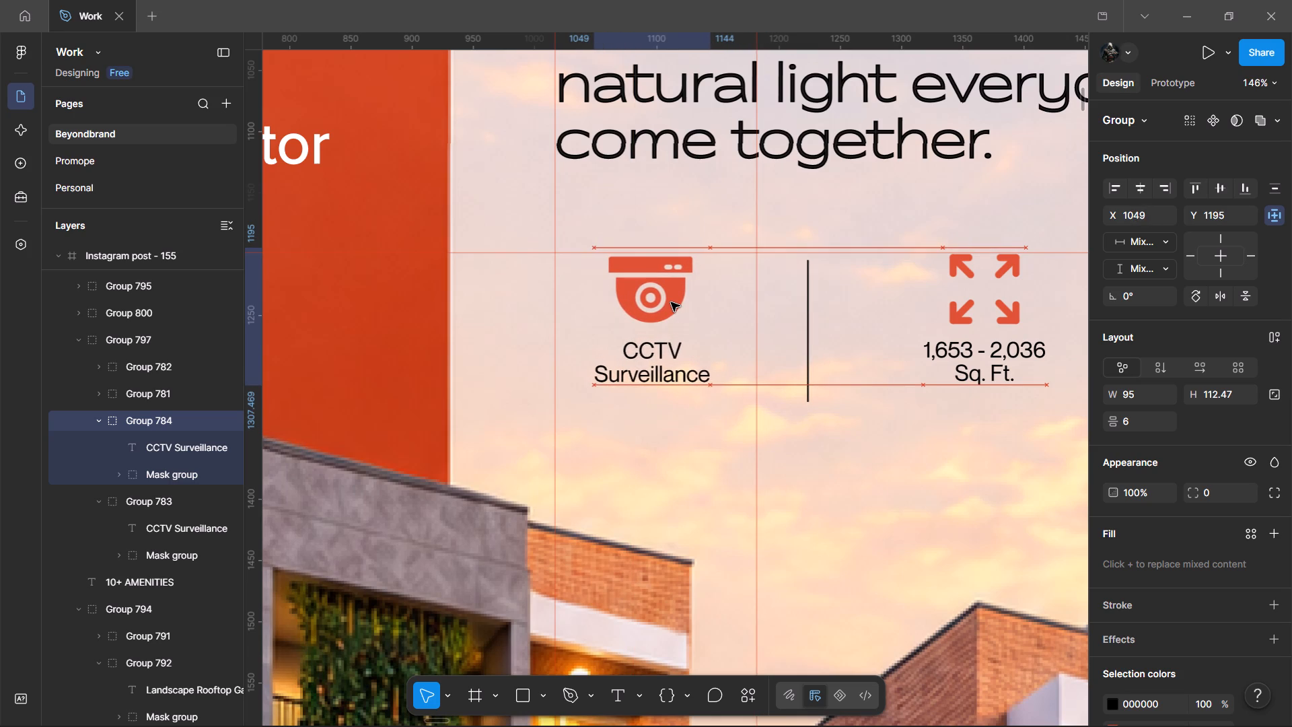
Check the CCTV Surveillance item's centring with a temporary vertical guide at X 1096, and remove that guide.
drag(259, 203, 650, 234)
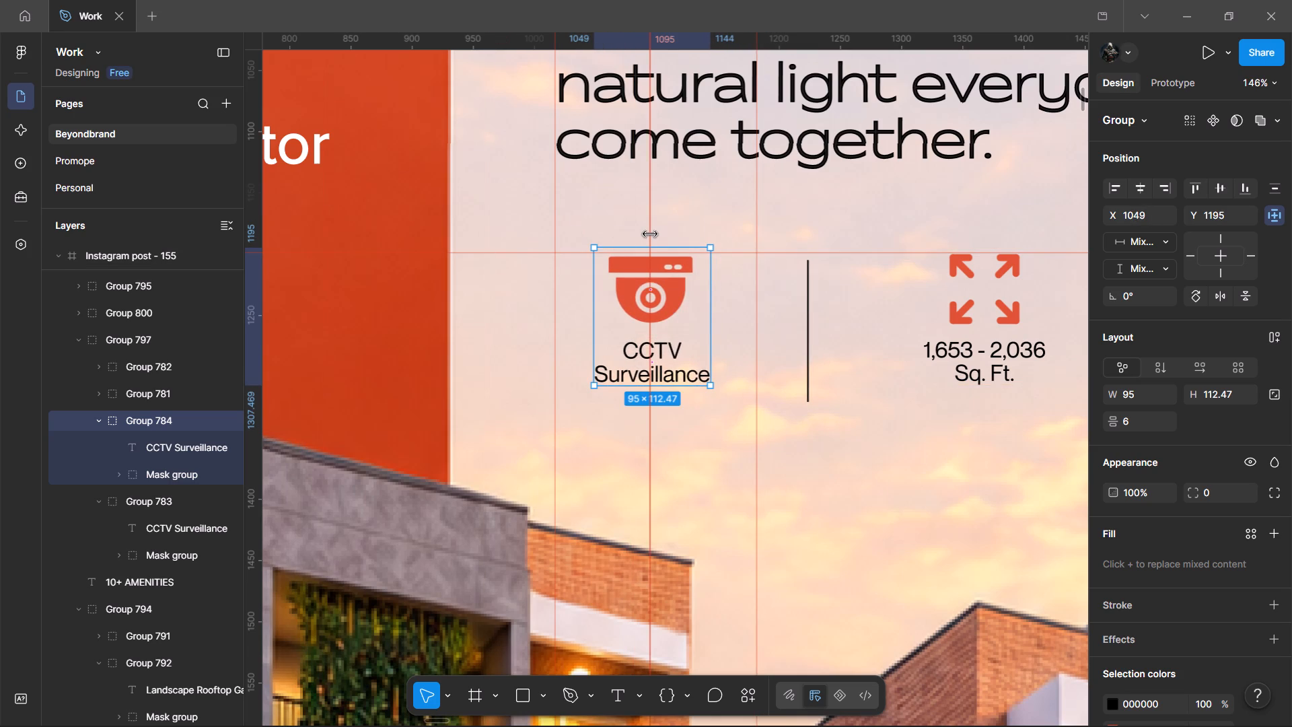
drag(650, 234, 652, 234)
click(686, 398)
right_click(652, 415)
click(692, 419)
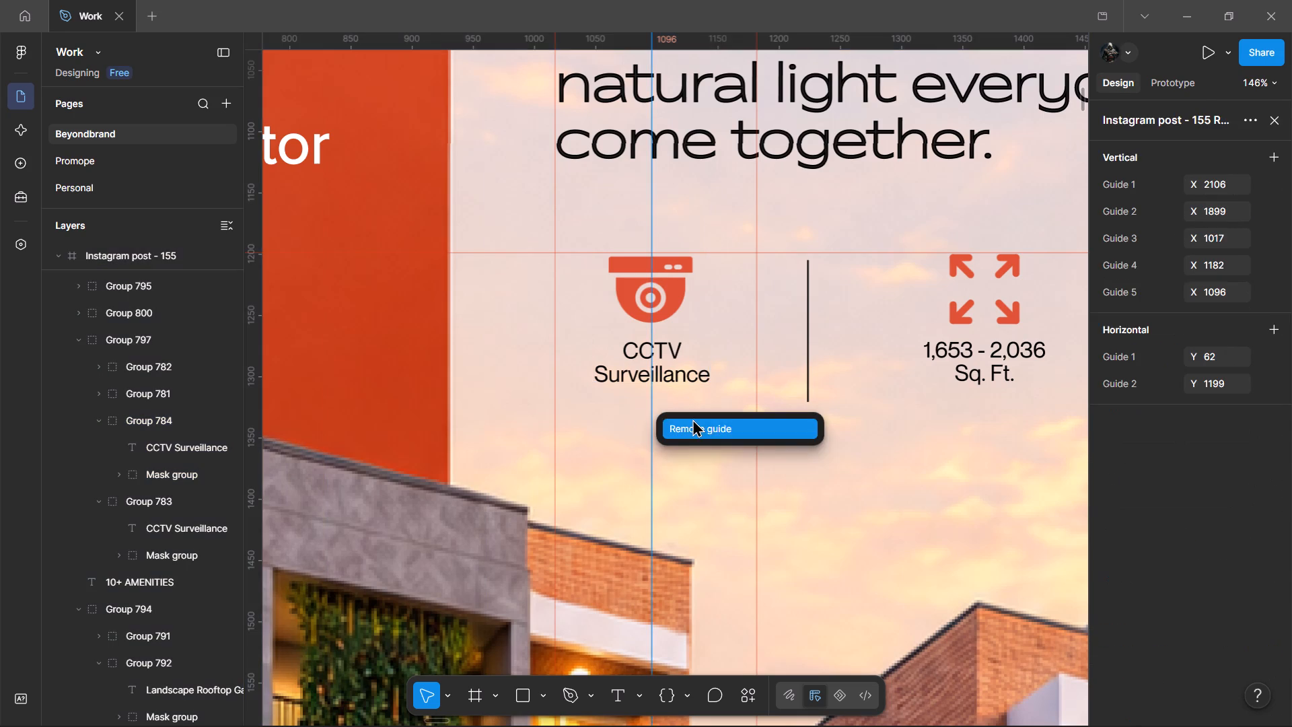
Remove the vertical guide at X 1017 beside the CCTV Surveillance item.
right_click(561, 399)
click(659, 409)
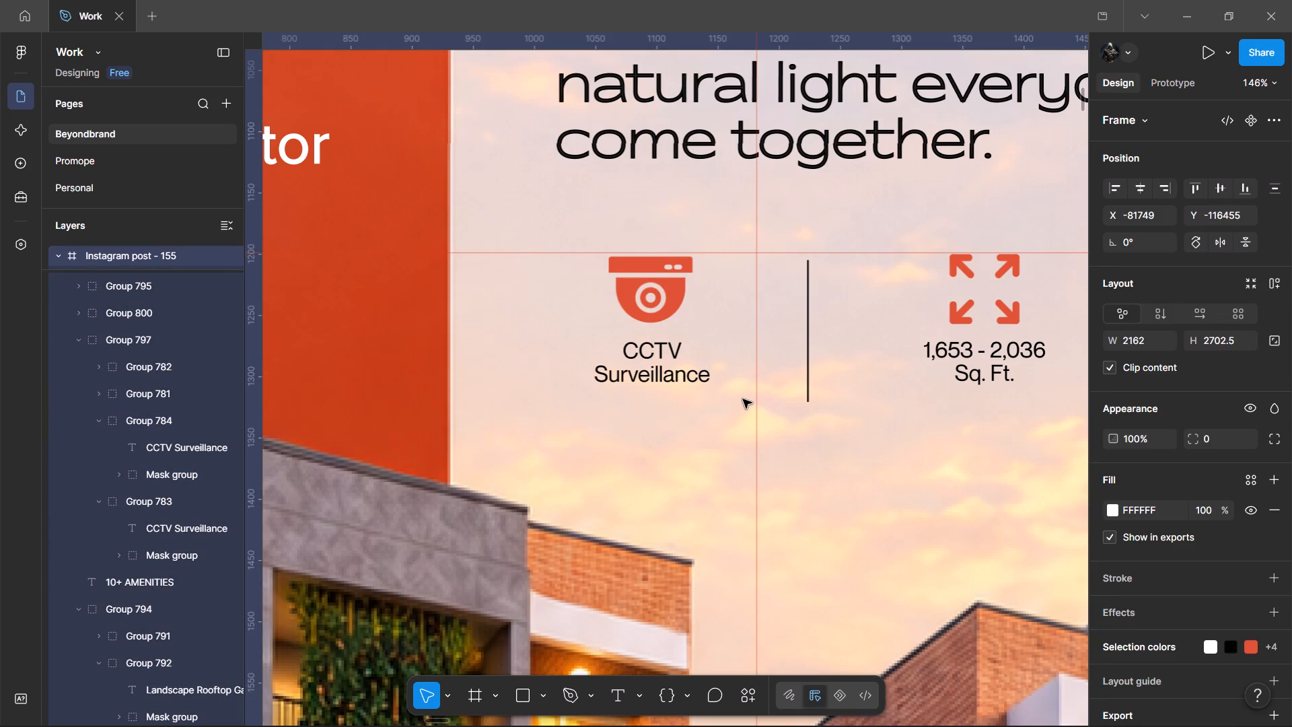
Nudge the CCTV Surveillance group up to Y 1193 so its icon top meets the horizontal guide.
double_click(645, 307)
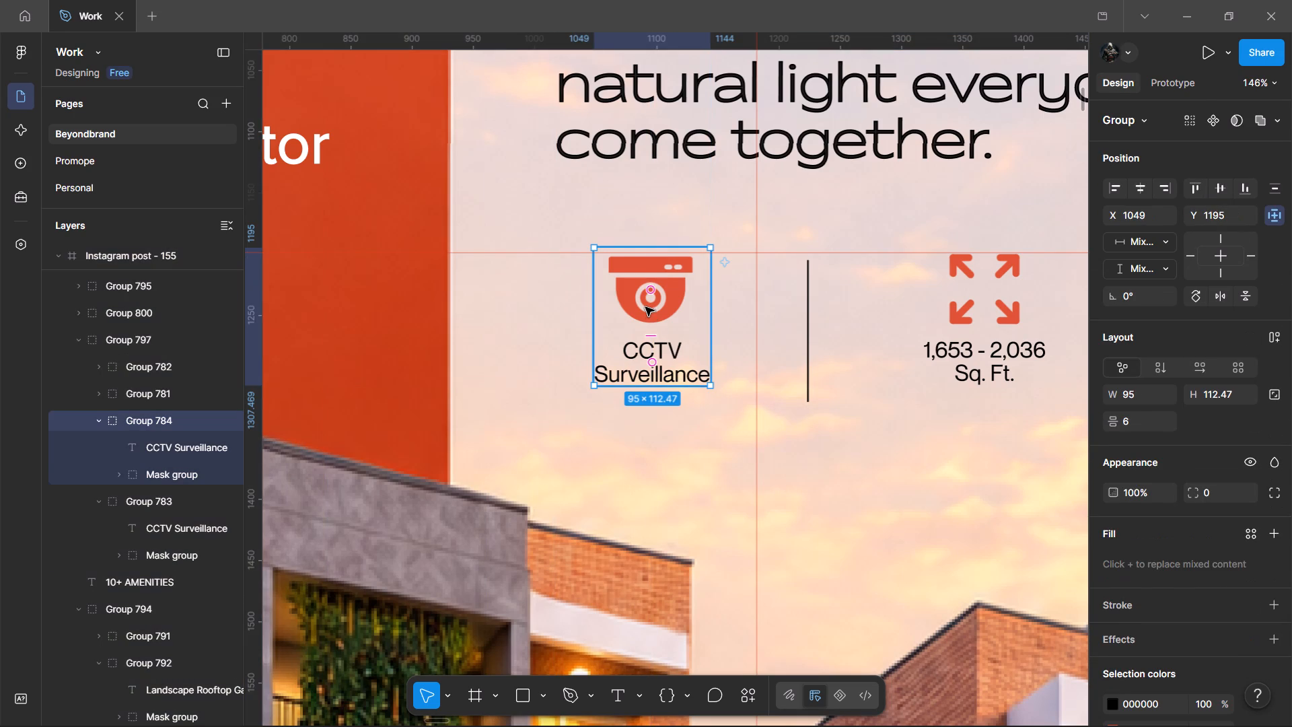
key(Up)
key(Up)
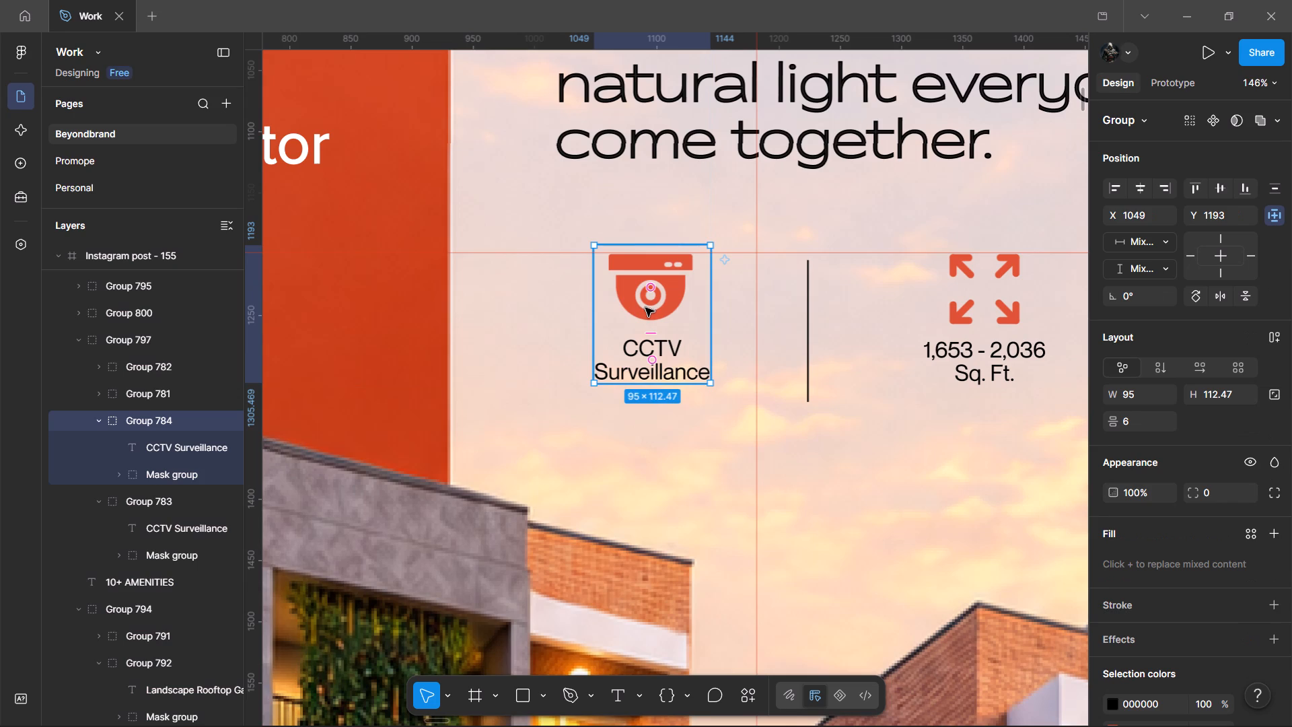
Remove the vertical guide at X 1182 and the horizontal guide at Y 1199.
click(724, 413)
right_click(756, 412)
click(784, 417)
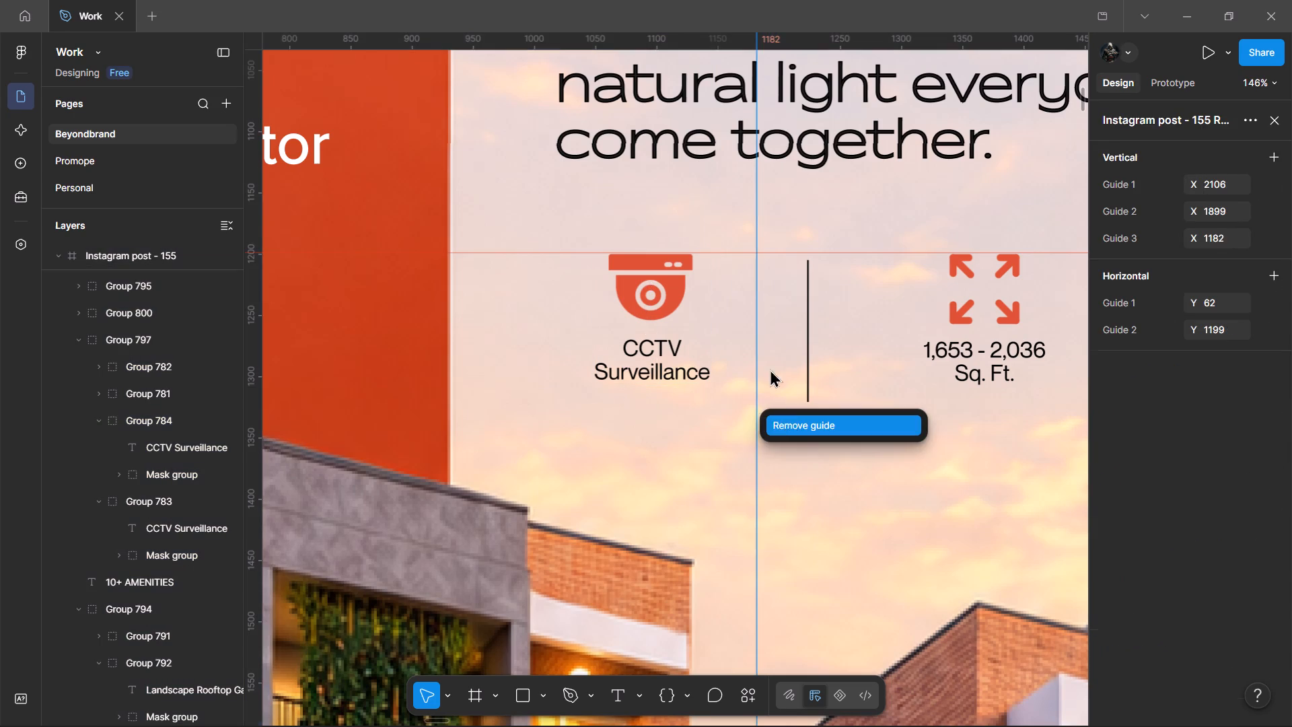
right_click(725, 254)
click(792, 271)
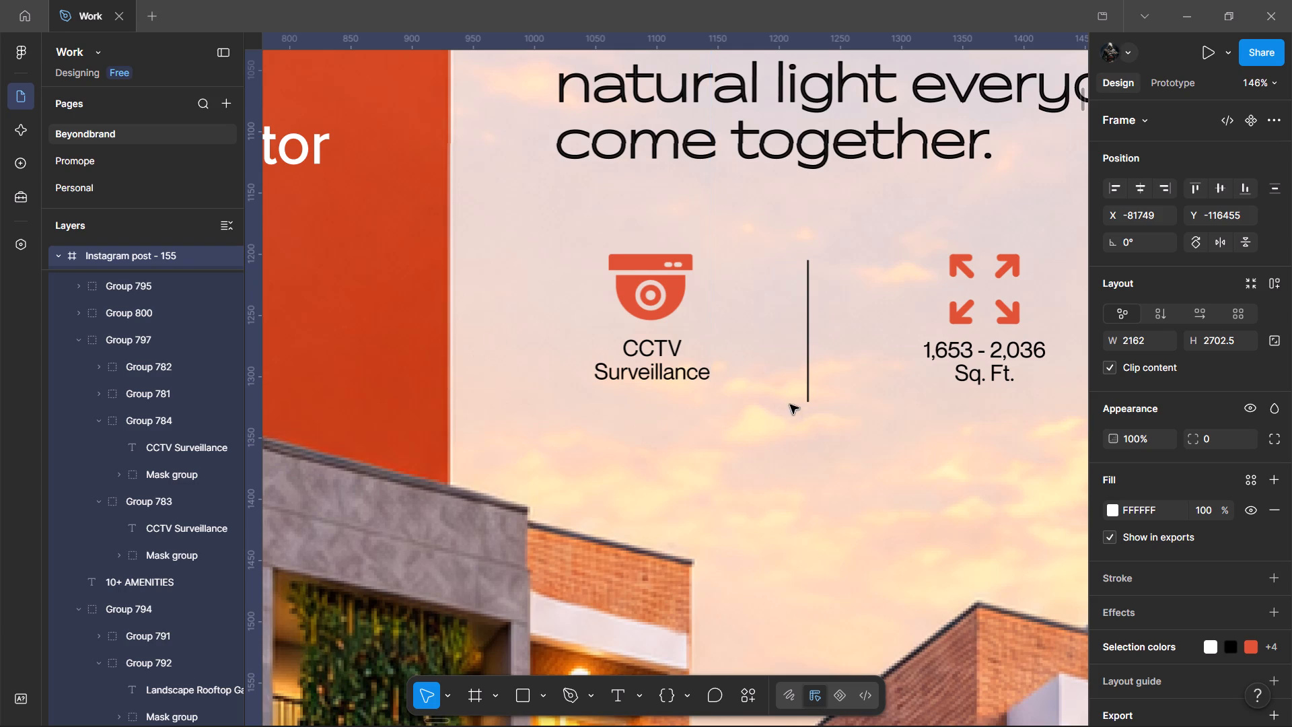
Ungroup the nested Group 801 inside the white Low Density 3BHK item, leaving its text and icon directly in Group 794.
ctrl+scroll(866, 312, down, 15)
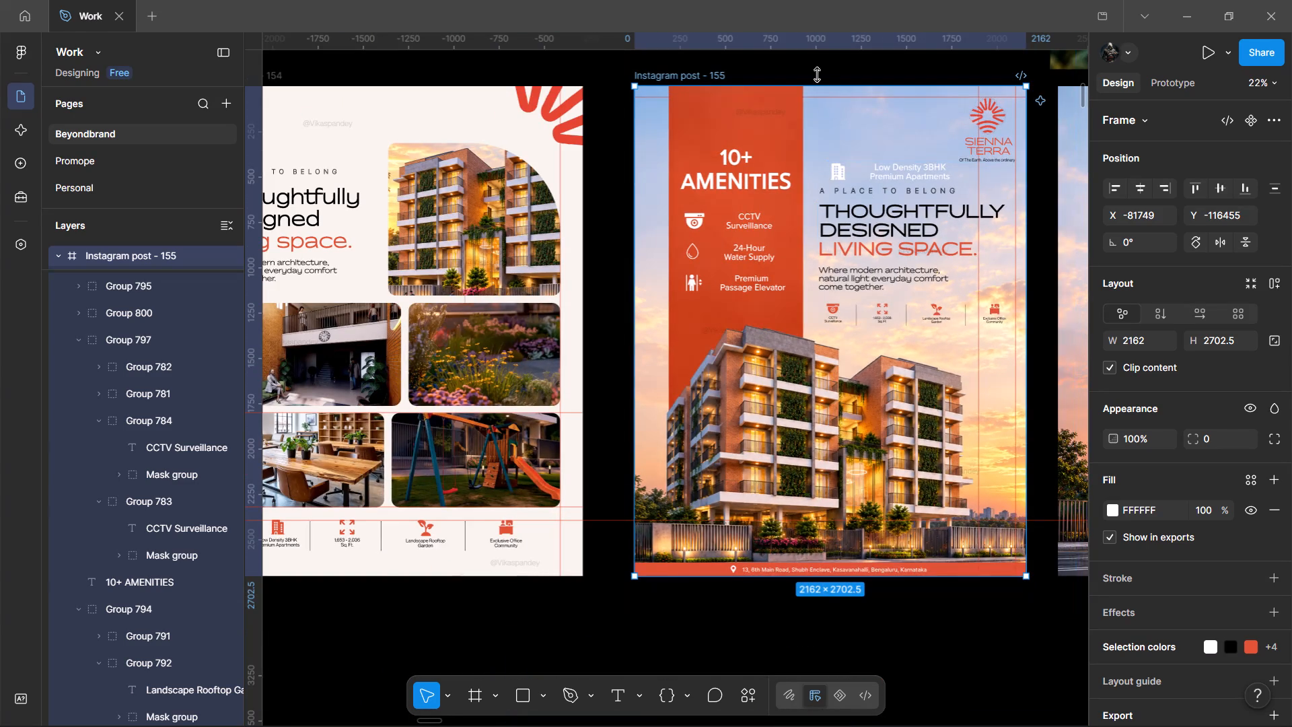
ctrl+scroll(659, 249, up, 5)
ctrl+scroll(814, 190, down, 3)
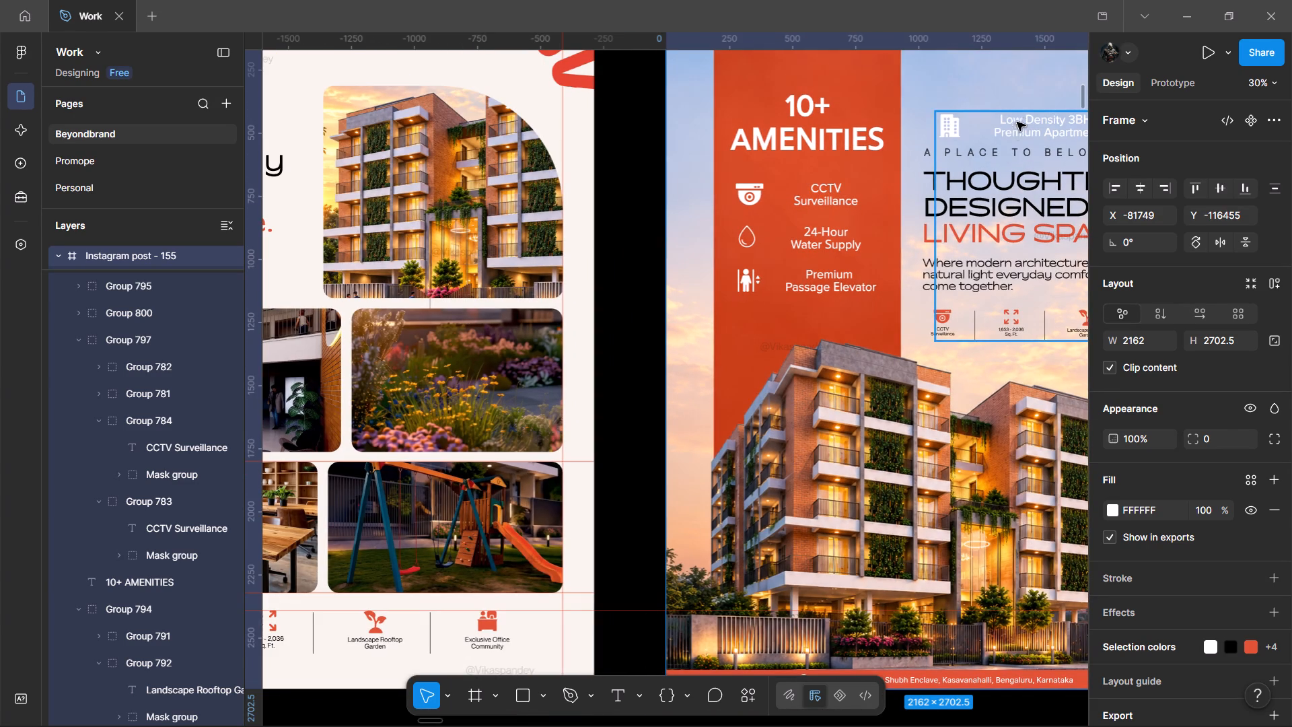
double_click(1015, 129)
click(1015, 129)
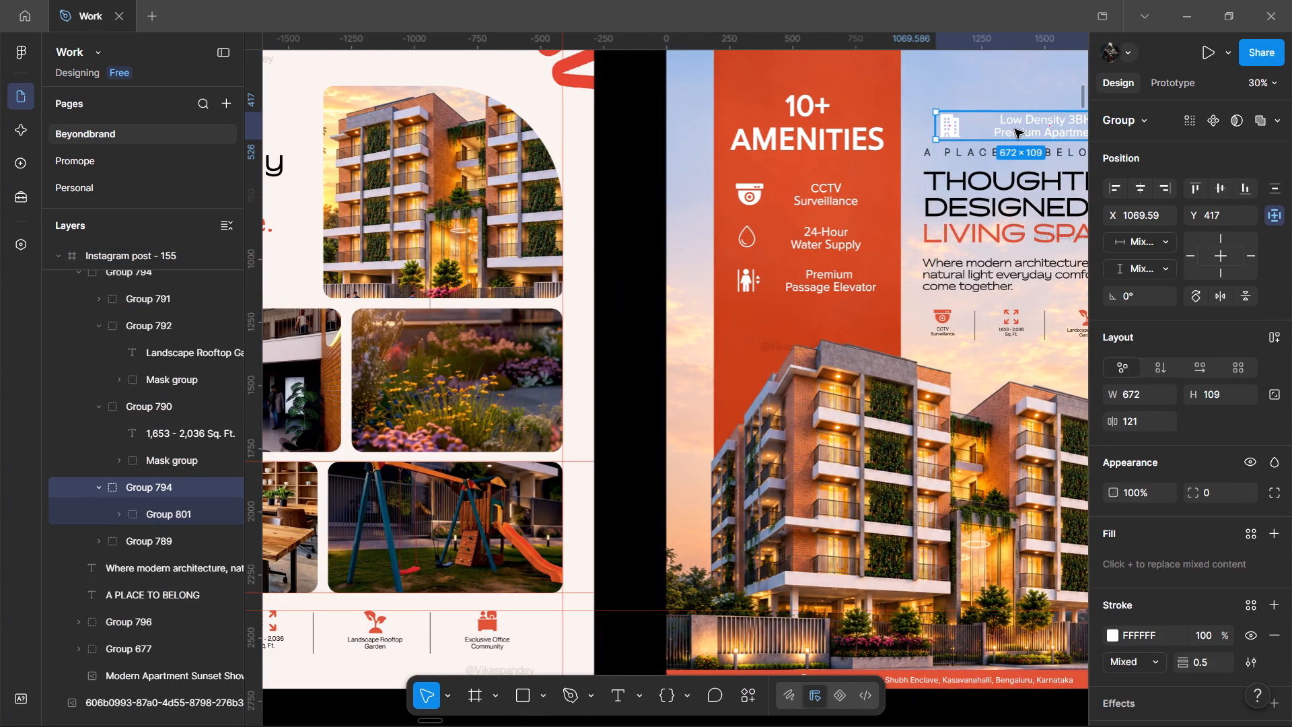
click(149, 513)
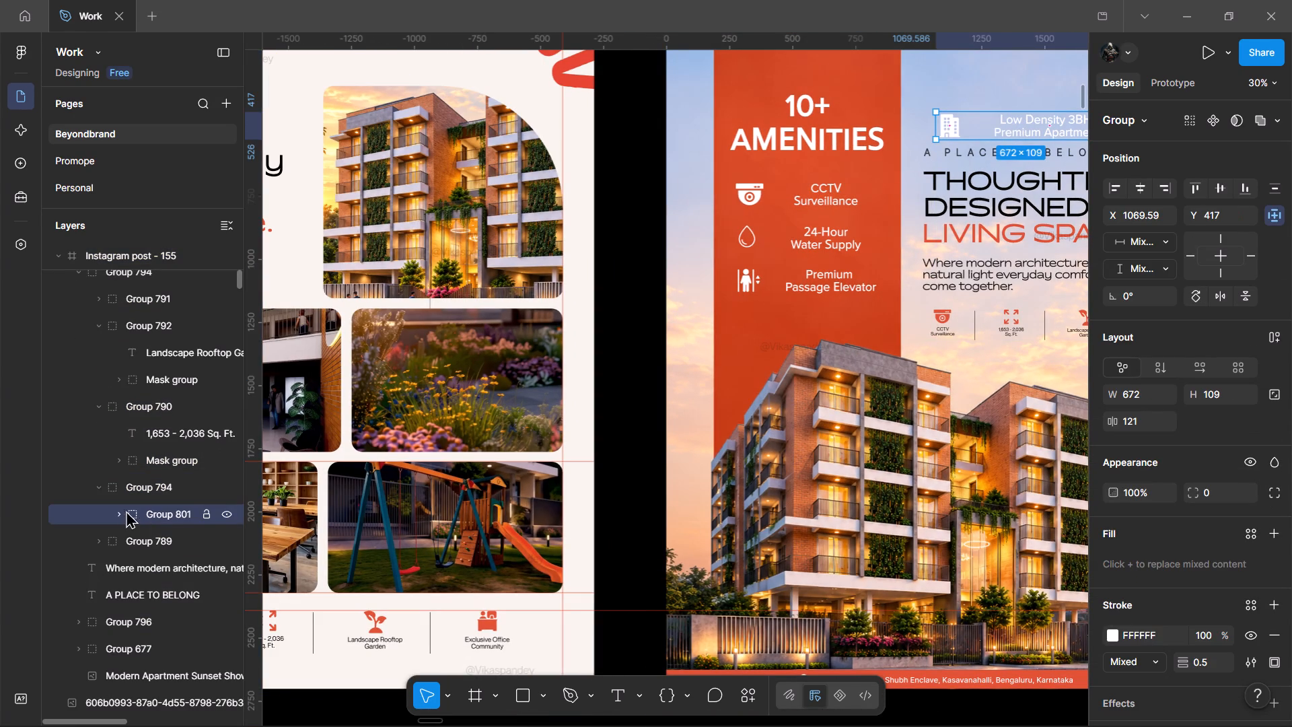
key(ctrl+BackSpace)
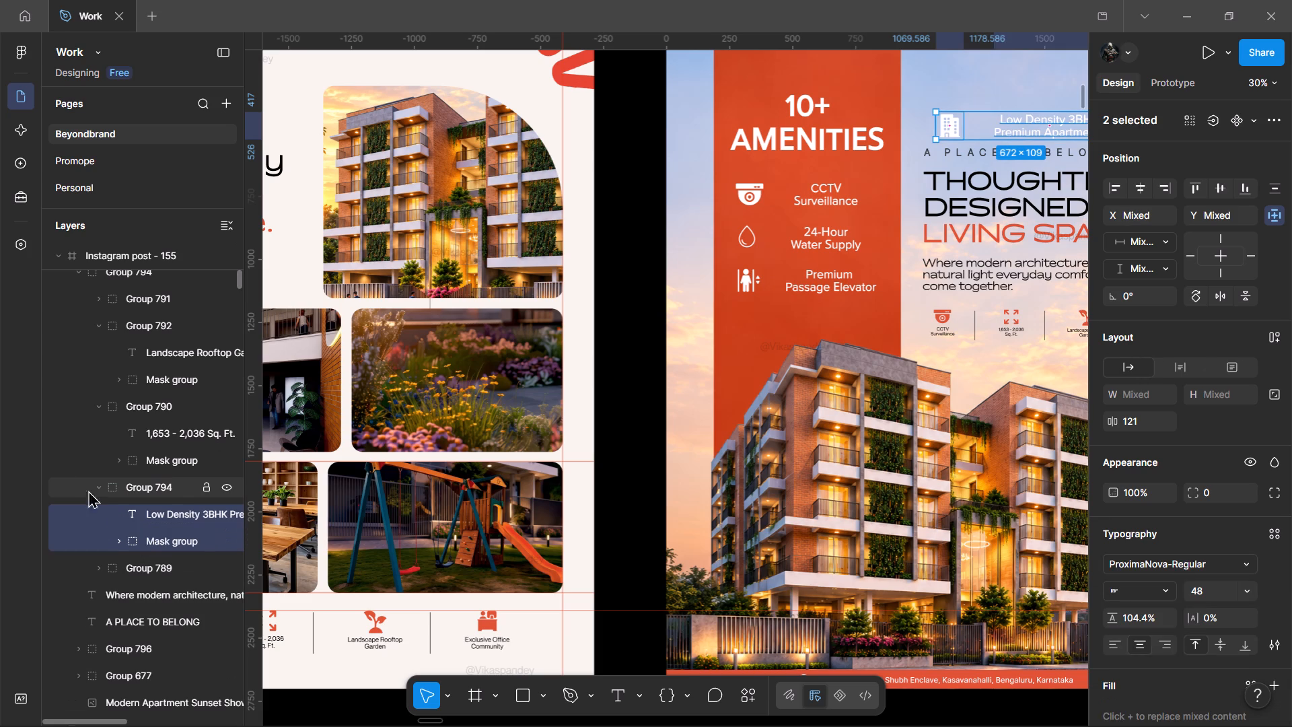
click(103, 483)
click(127, 493)
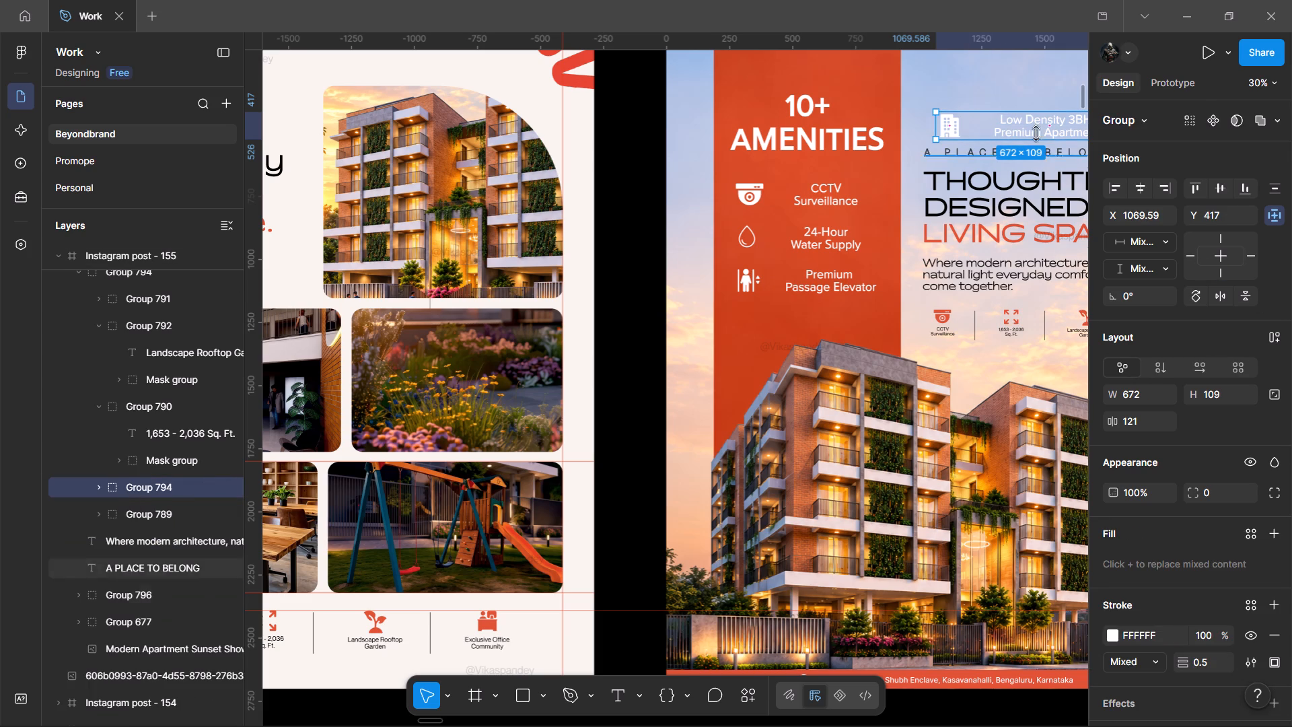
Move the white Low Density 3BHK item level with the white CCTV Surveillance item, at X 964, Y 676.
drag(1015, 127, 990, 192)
Place a vertical guide at X 276, along the icon-side edge of the white CCTV Surveillance item in the amenities list.
shift+double_click(816, 201)
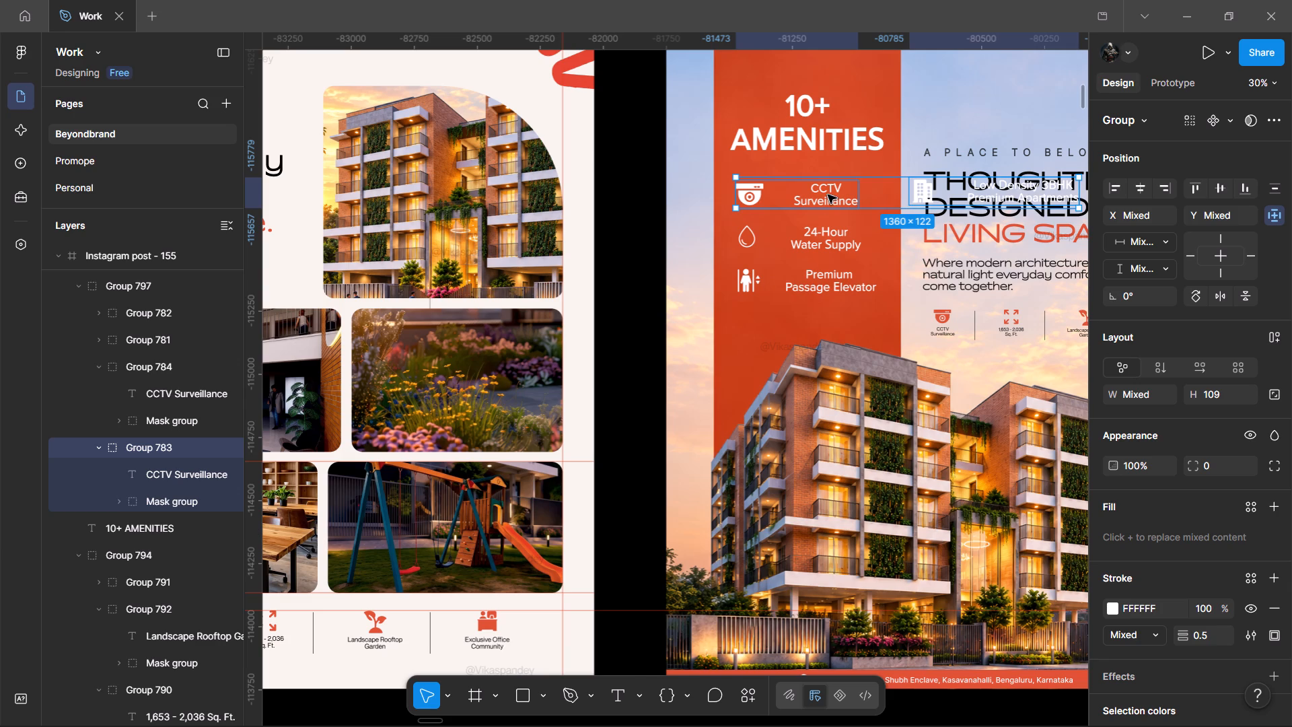
drag(256, 208, 540, 238)
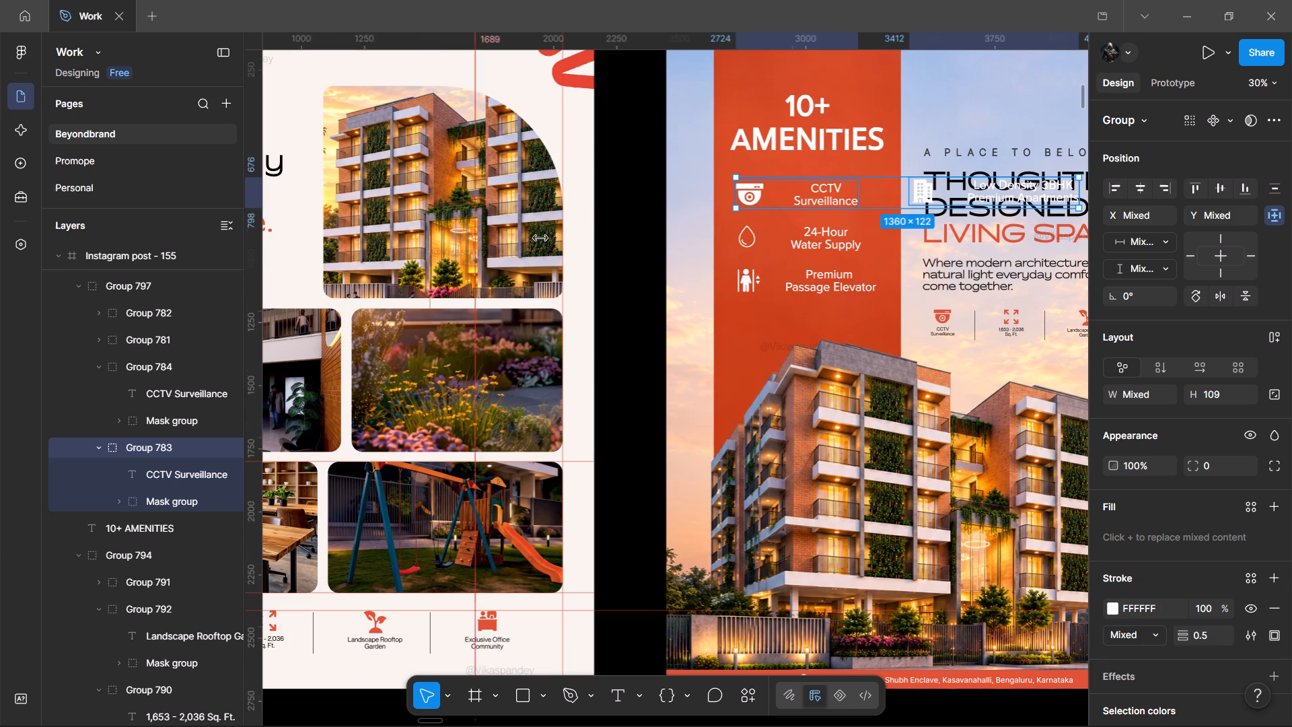
drag(540, 238, 733, 242)
ctrl+scroll(739, 169, up, 6)
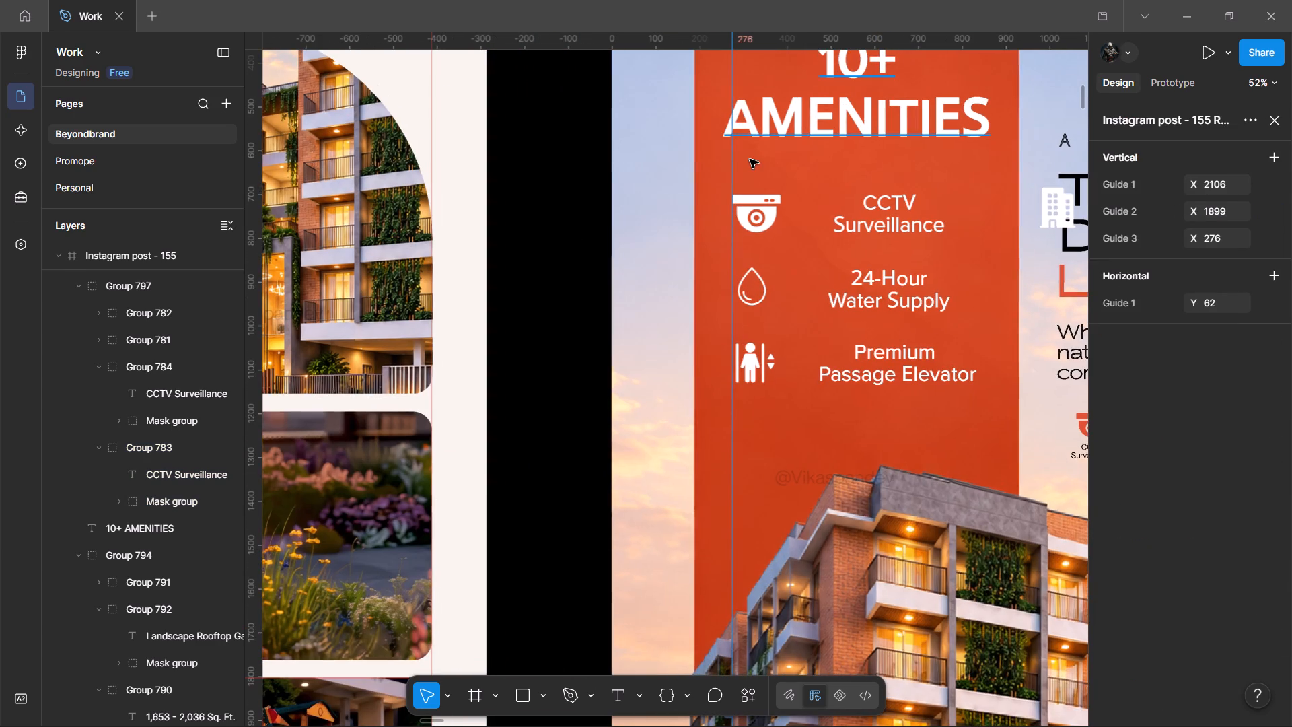
Delete the white CCTV Surveillance item from the 10+ Amenities list.
drag(968, 248, 877, 231)
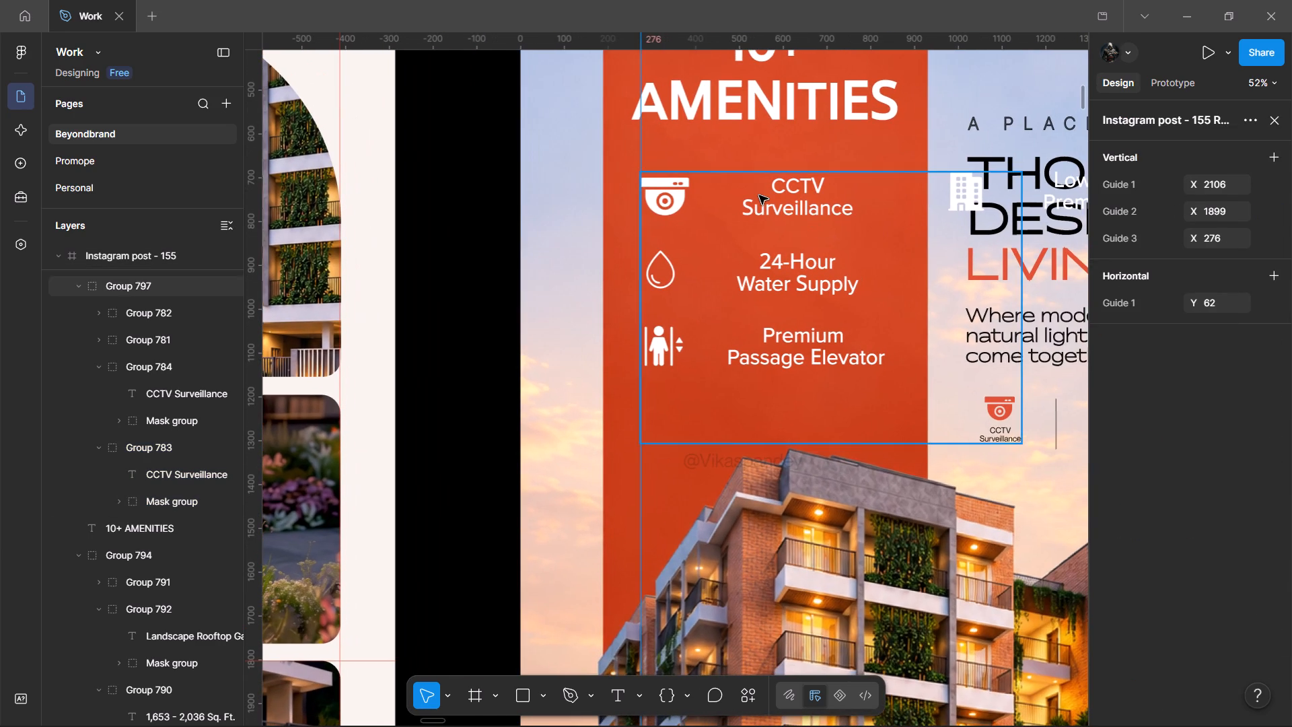
double_click(759, 195)
key(Delete)
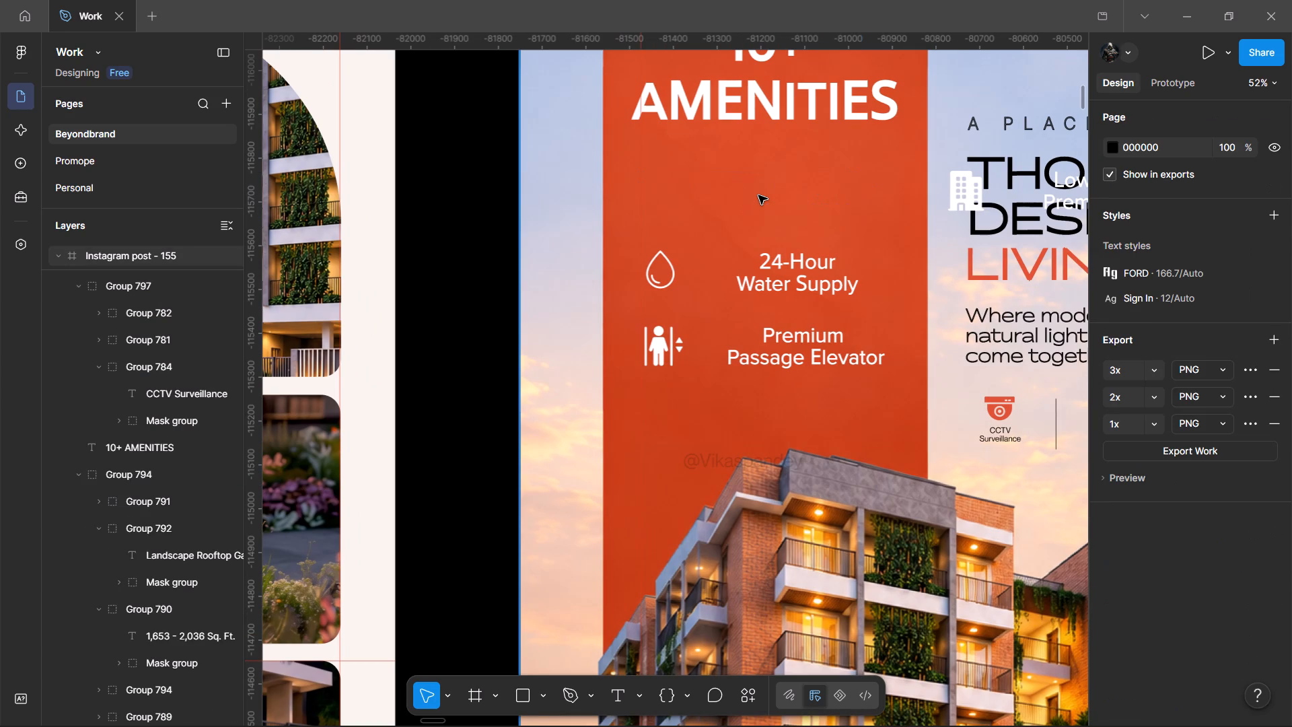
Ungroup the outer feature row group that also contains the white Low Density 3BHK item.
double_click(960, 196)
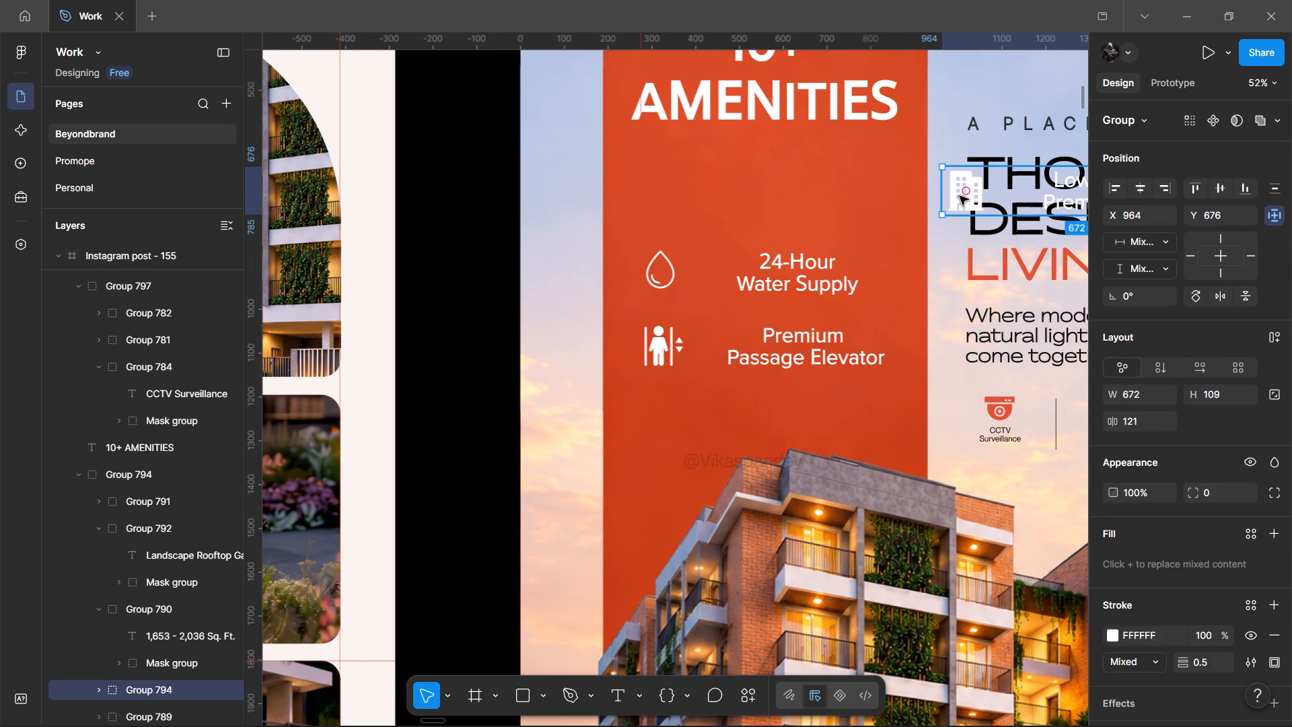
click(933, 307)
click(956, 195)
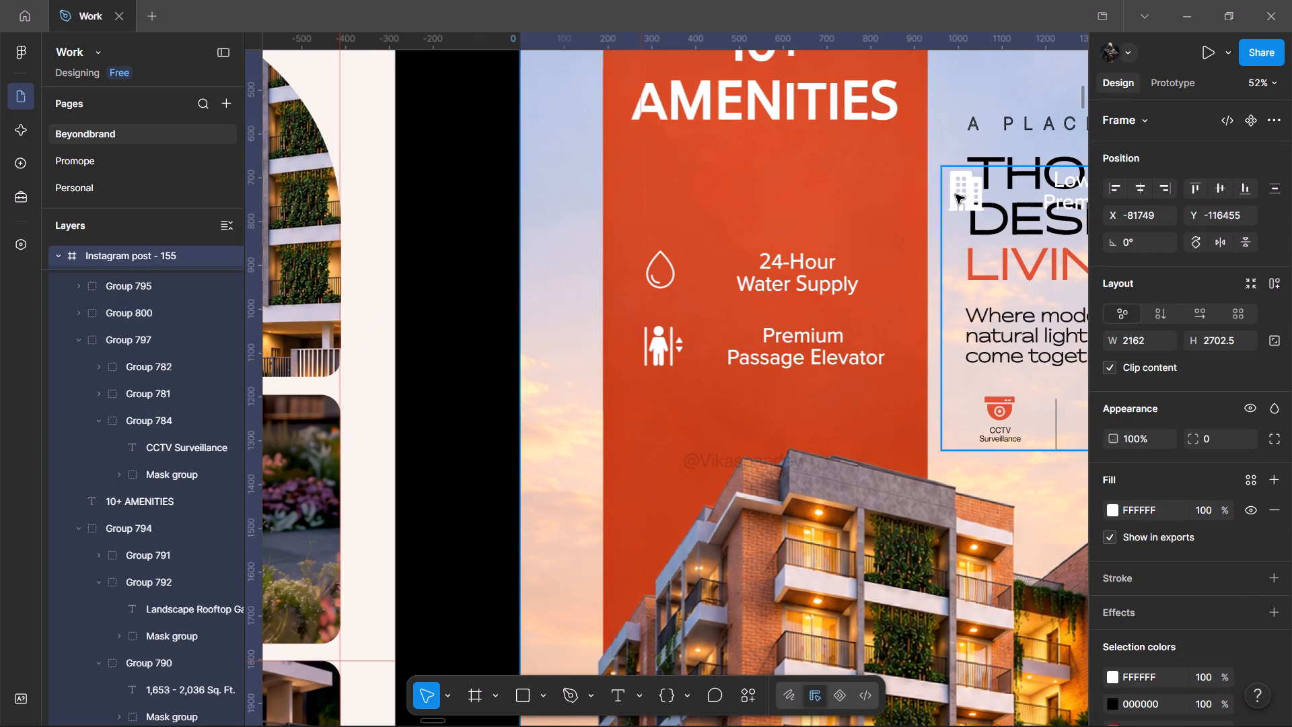
key(ctrl+BackSpace)
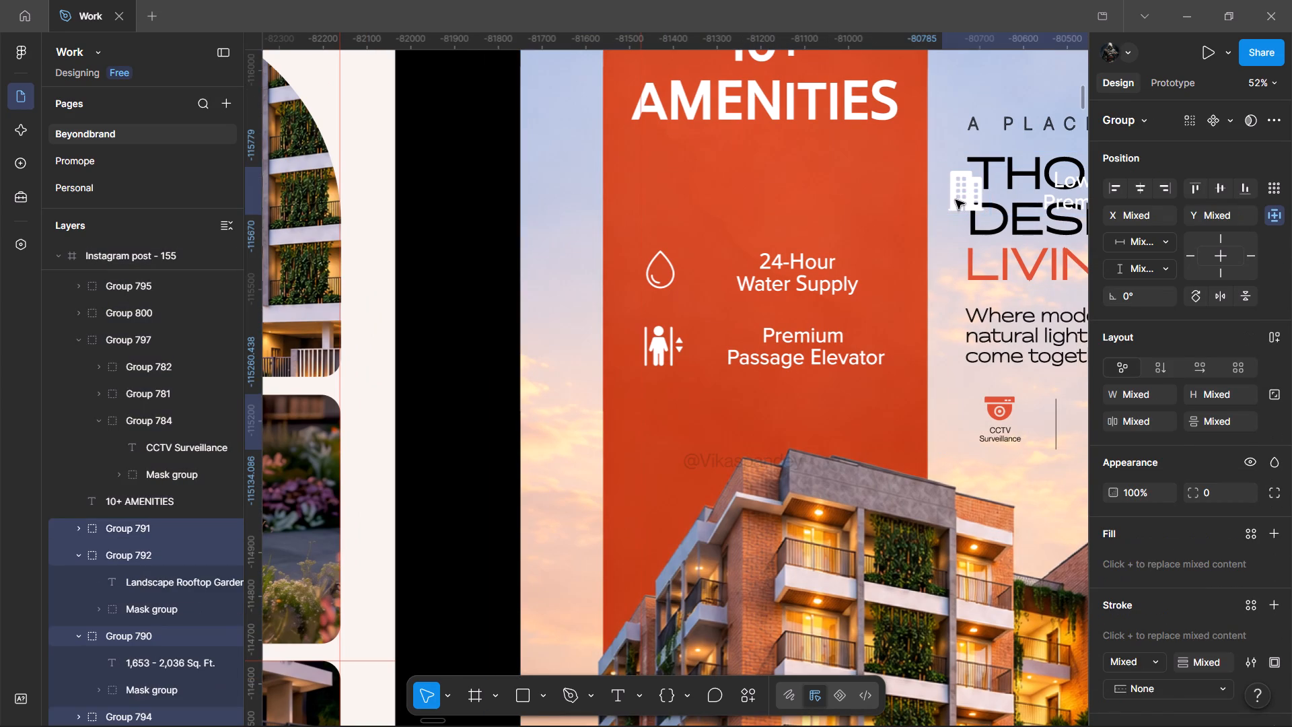
Move the white Low Density 3BHK item into the empty first slot of the amenities list, at X 276, Y 674.
click(965, 203)
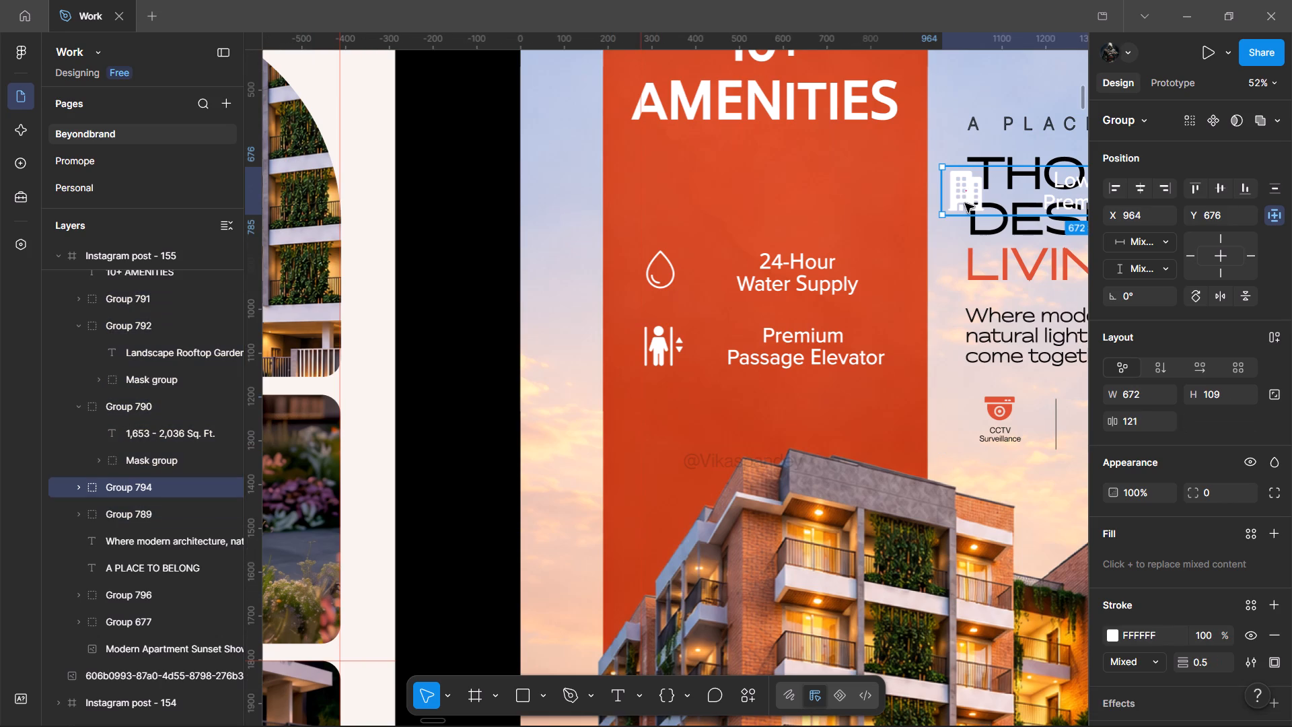
drag(965, 202, 666, 203)
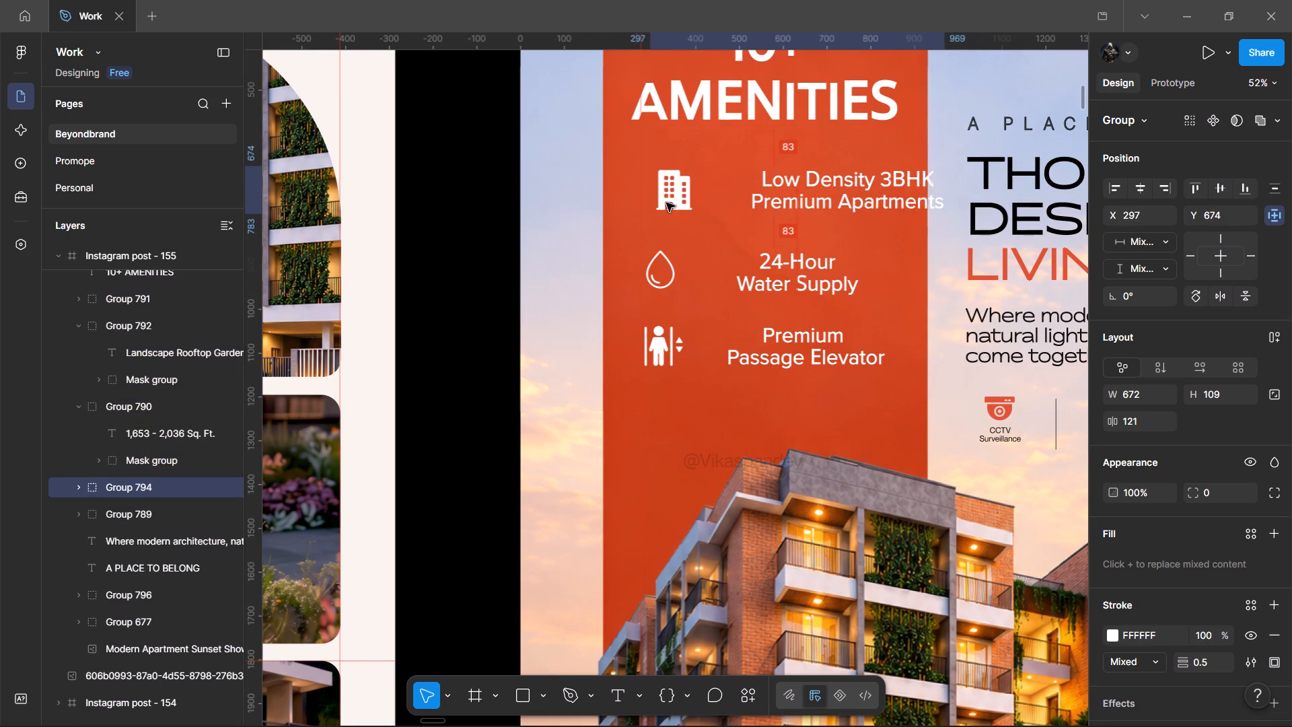
drag(666, 203, 652, 217)
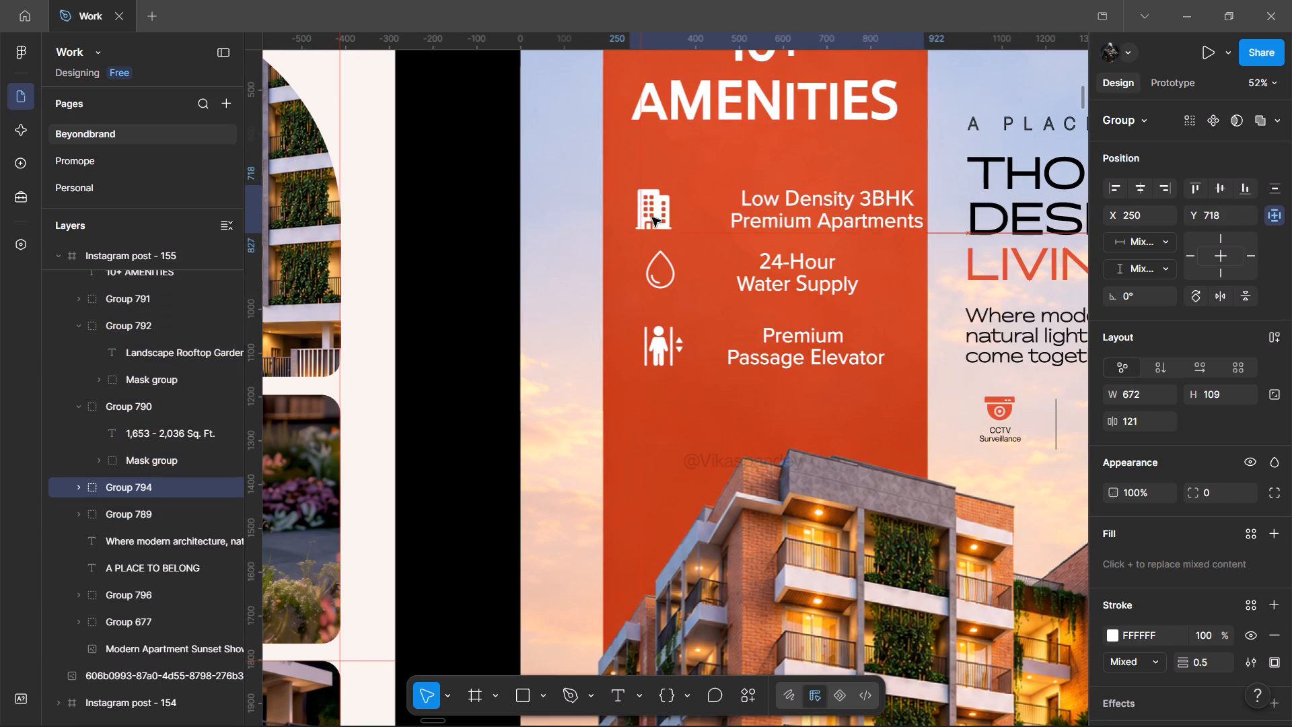
drag(652, 217, 651, 203)
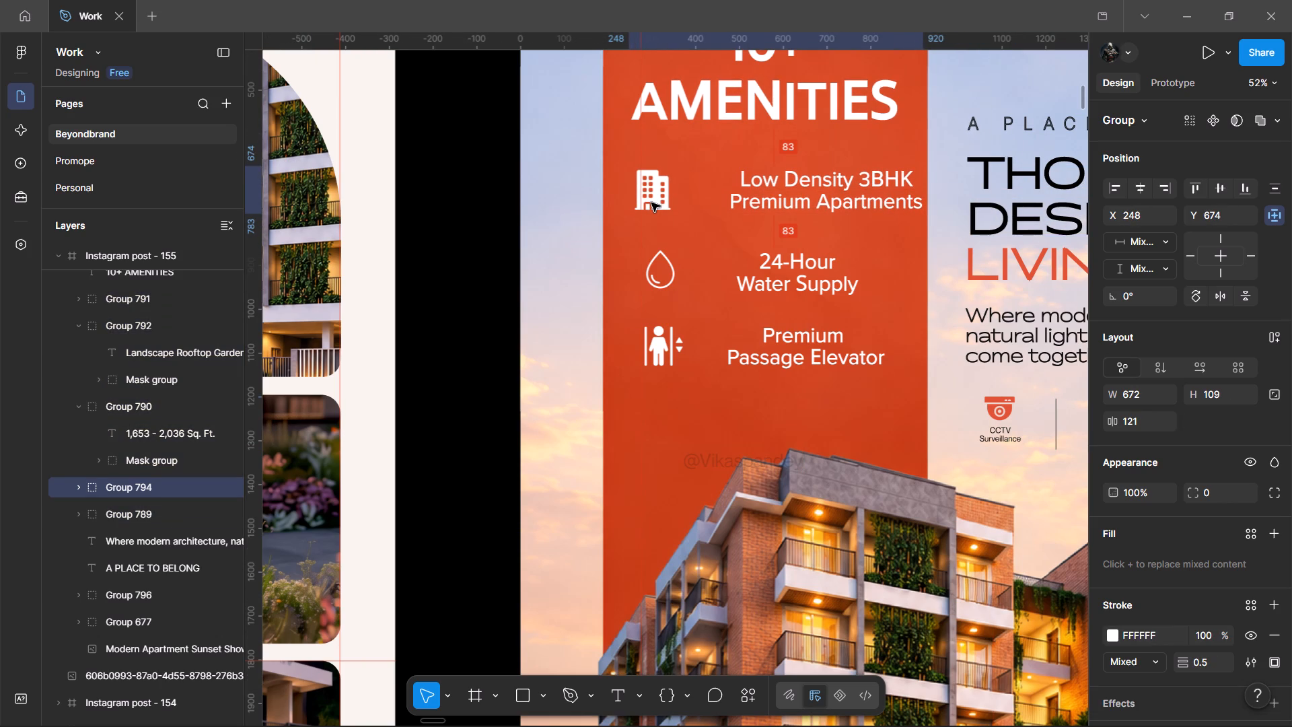
drag(651, 203, 661, 203)
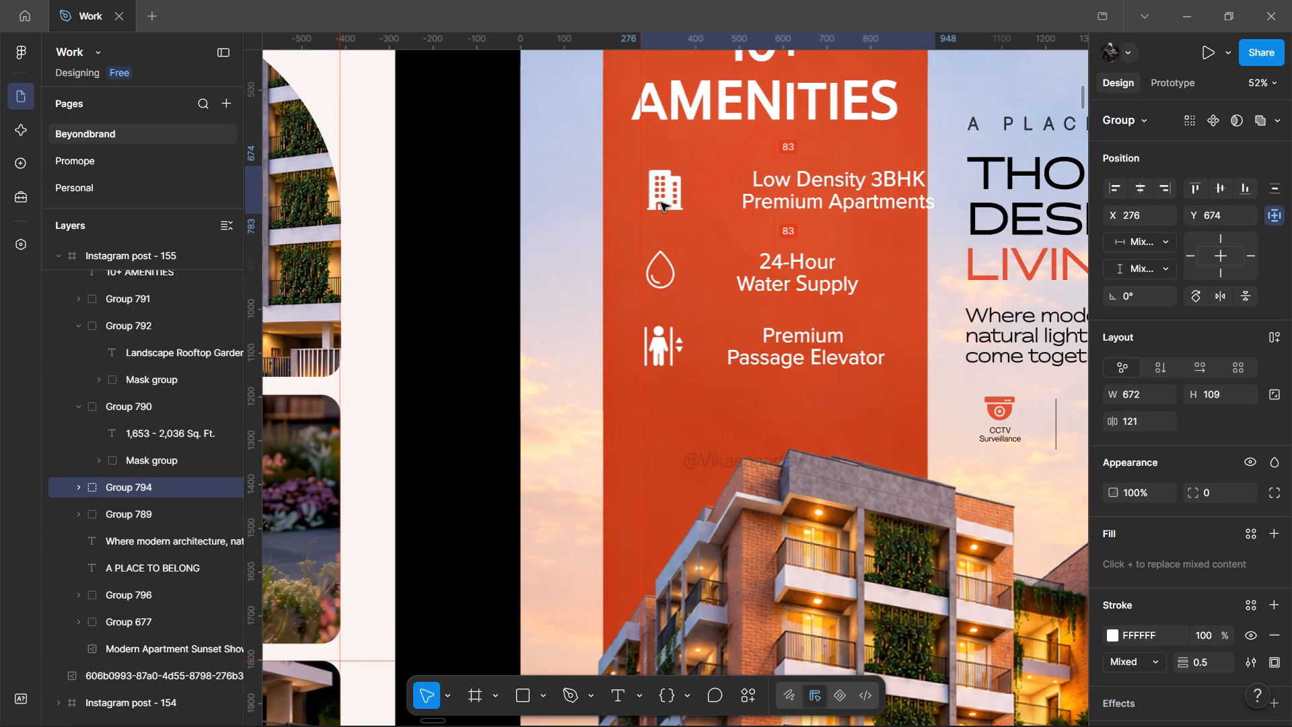
drag(661, 203, 660, 203)
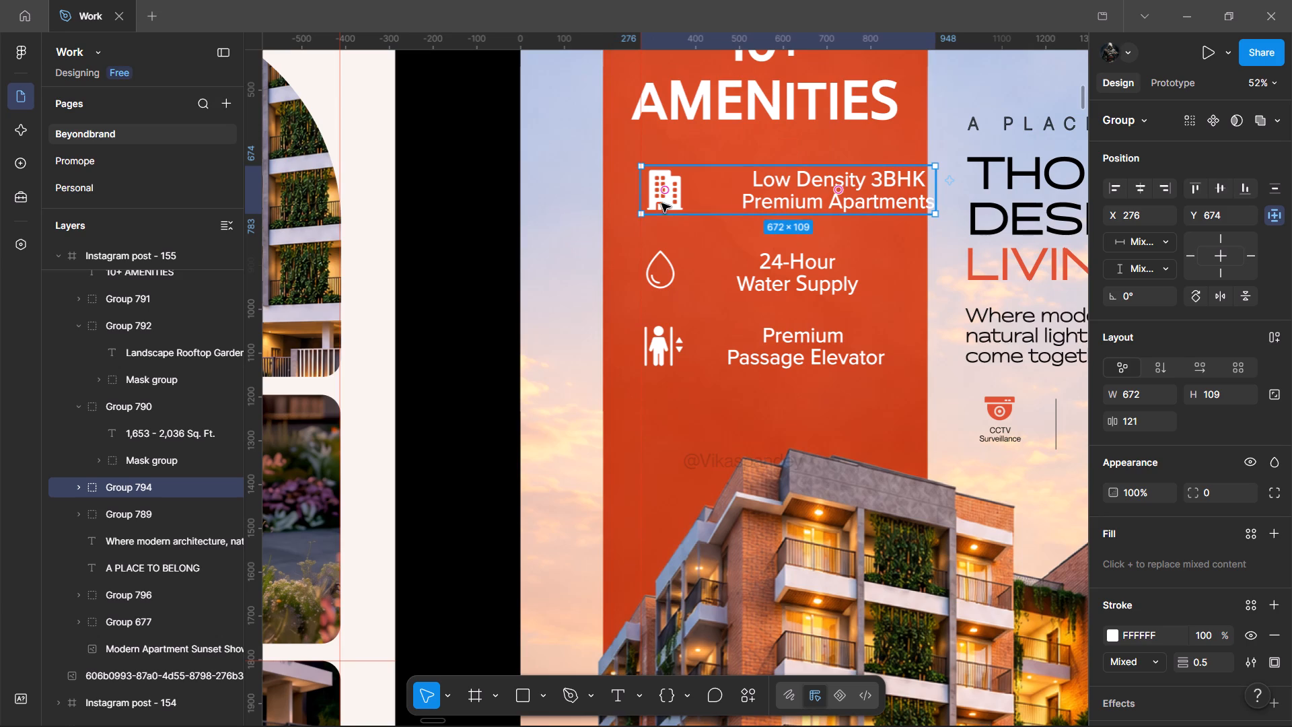
Widen the white Low Density 3BHK label's text box to 445 and shift the label closer to its icon, to X 436, Y 680.
double_click(866, 195)
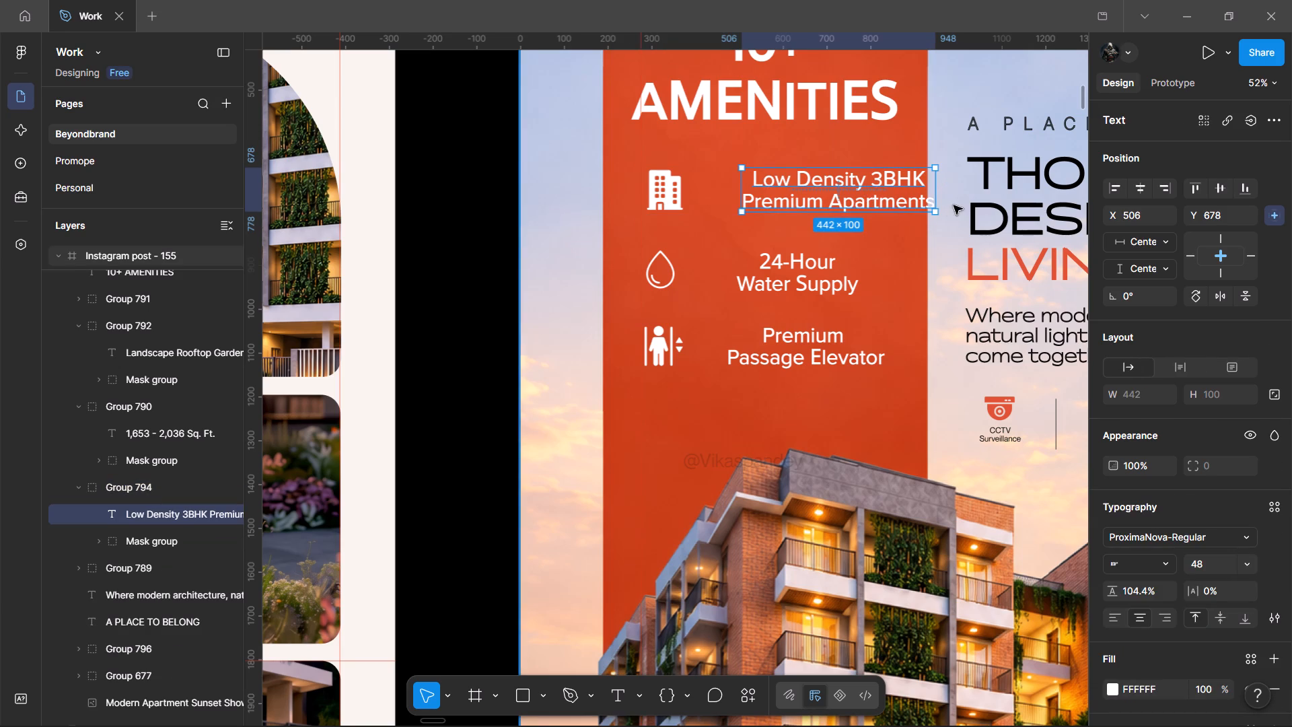
click(939, 183)
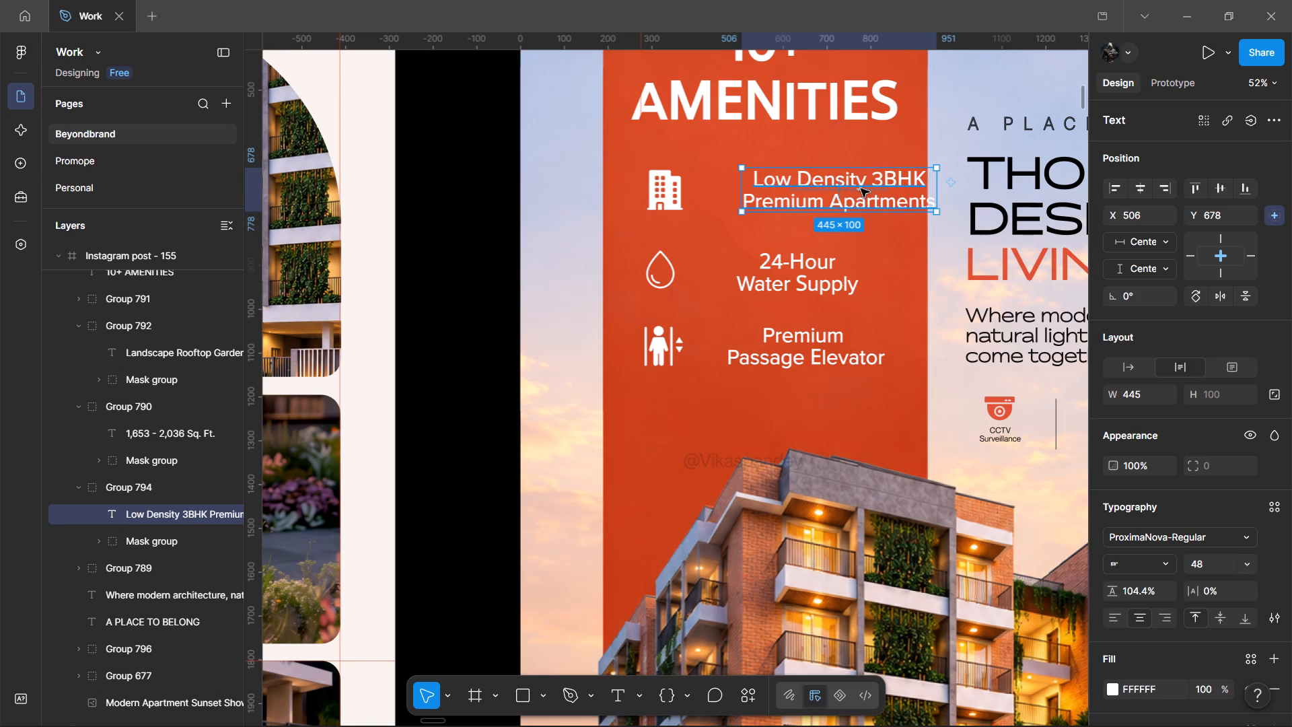
click(830, 191)
click(830, 193)
click(830, 193)
key(Left)
key(Left)
key(Left)
key(Left)
key(Left)
key(Left)
key(Left)
key(Left)
key(Left)
key(Left)
key(Left)
key(Left)
key(Left)
key(Left)
key(Left)
key(Left)
key(Left)
key(Left)
key(Left)
key(Left)
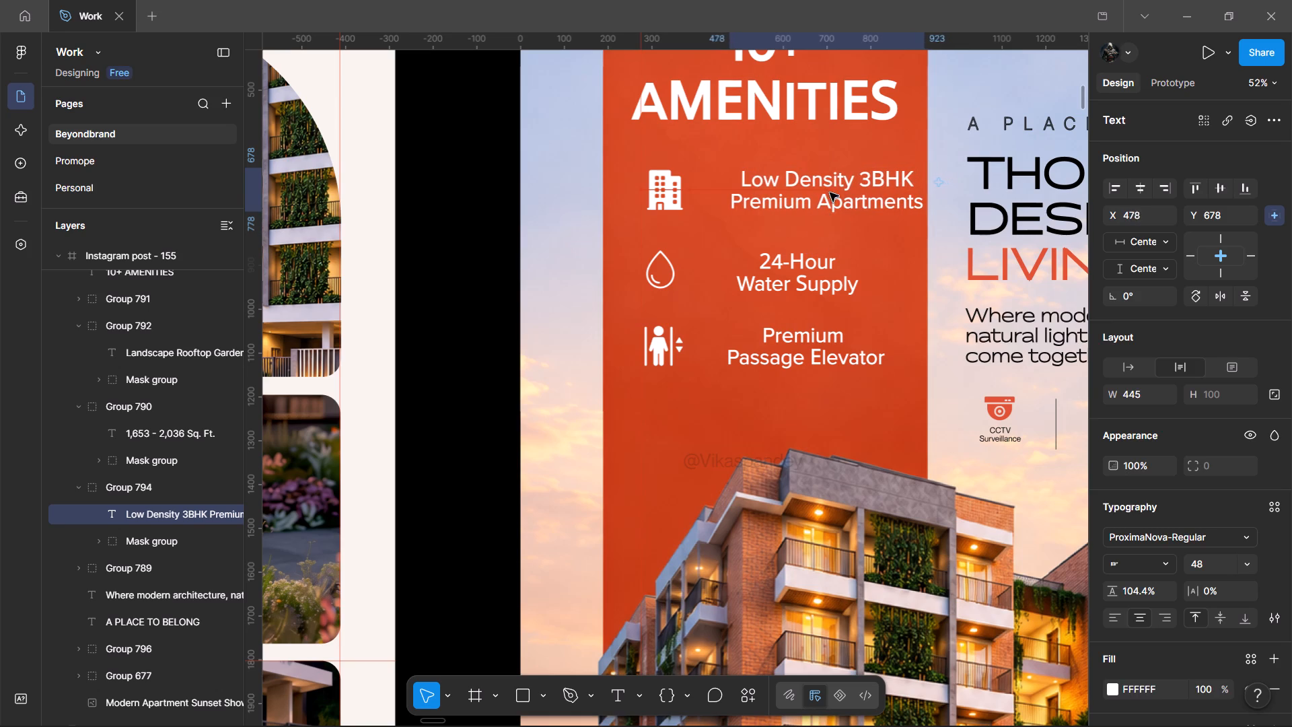
key(Left)
key(Left)
key(Left)
key(Left)
key(Left)
key(Left)
key(Left)
key(Left)
key(Left)
key(Left)
key(Left)
key(Left)
key(Left)
key(Left)
key(Left)
key(Left)
key(Left)
key(Left)
key(Left)
key(Left)
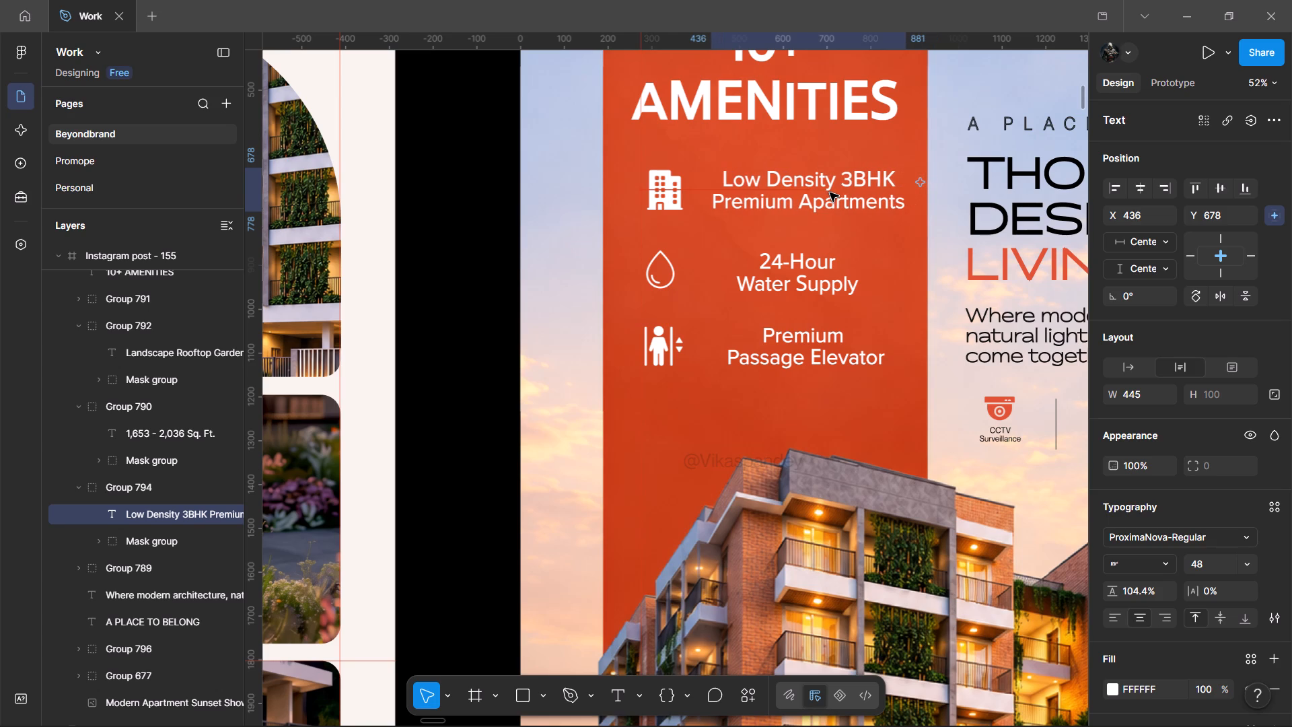
key(Down)
key(Down)
key(Down)
key(Down)
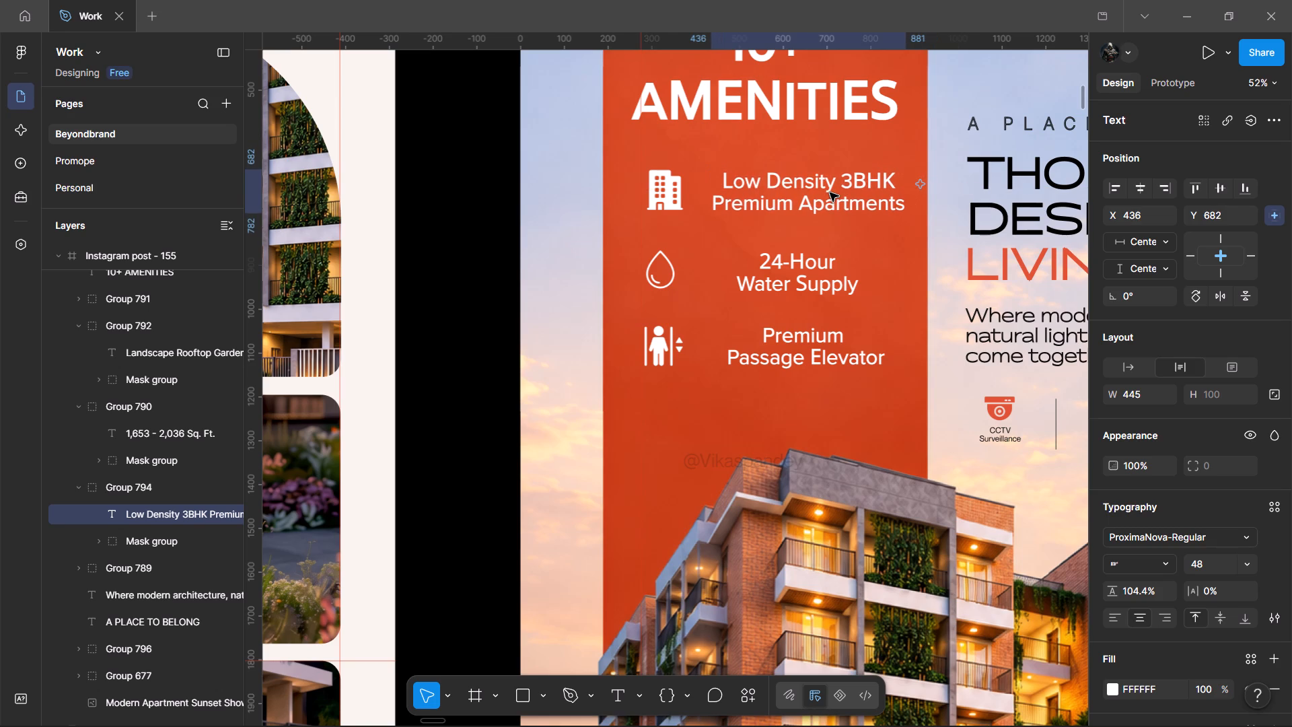
key(Up)
key(Up)
key(Up)
key(Down)
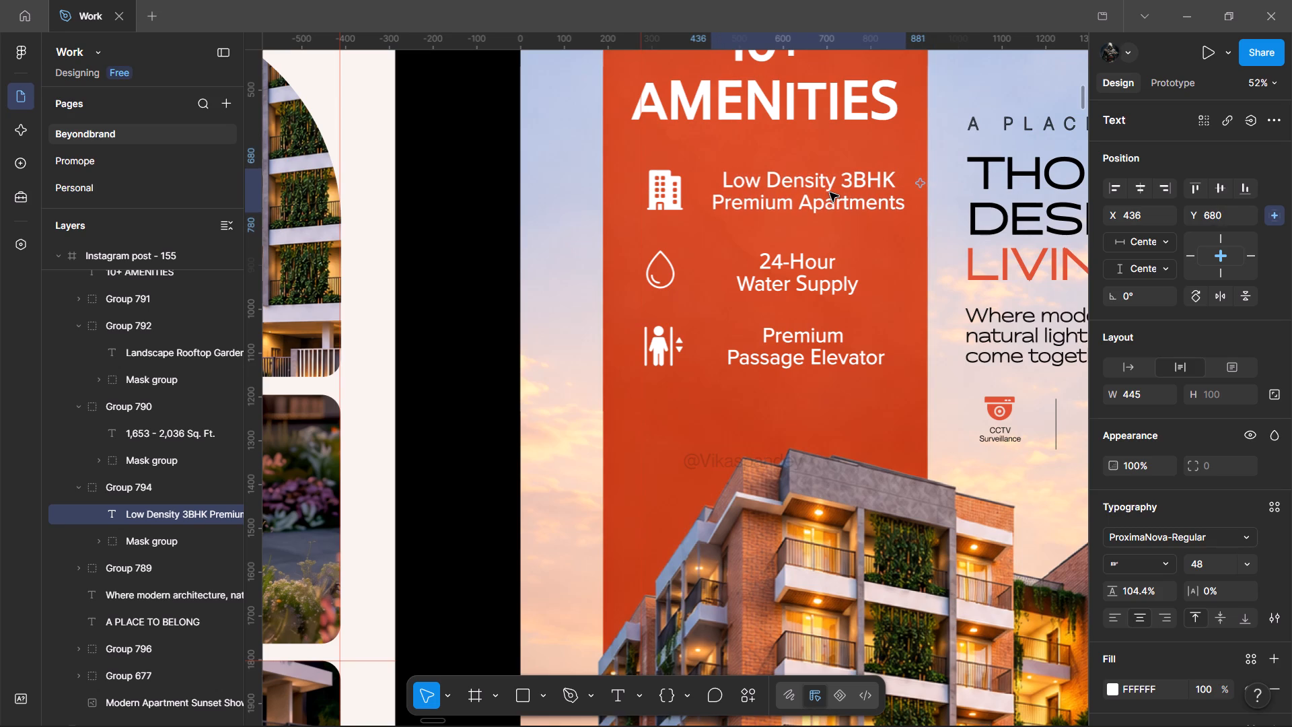
Ungroup the group holding the 24-Hour Water Supply, Premium Passage Elevator and orange CCTV Surveillance items.
click(789, 291)
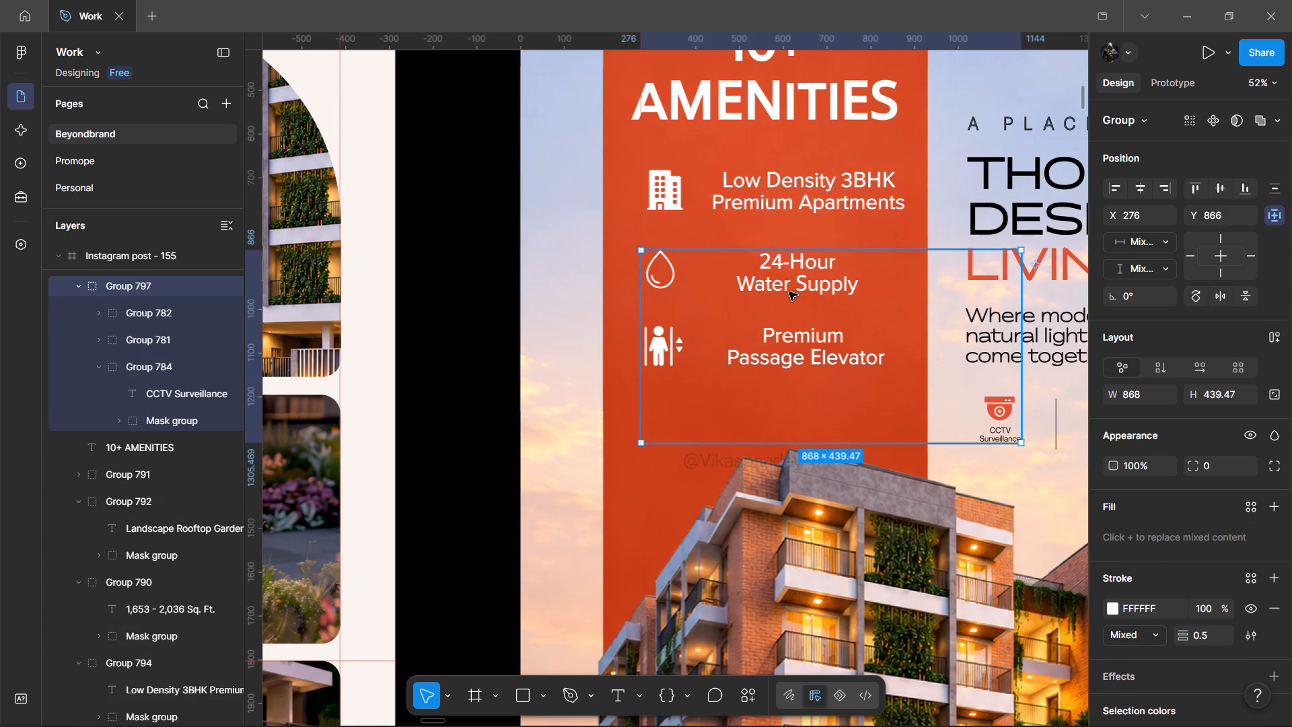
click(149, 369)
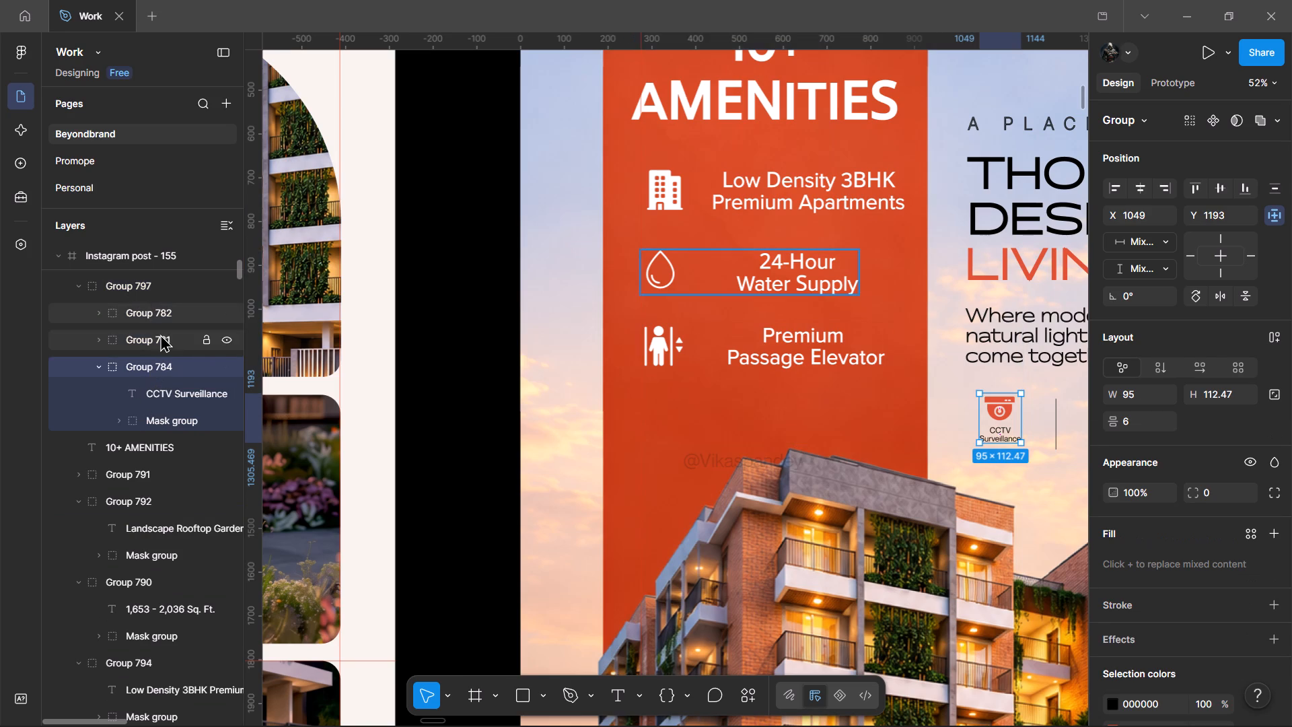
click(103, 370)
click(120, 281)
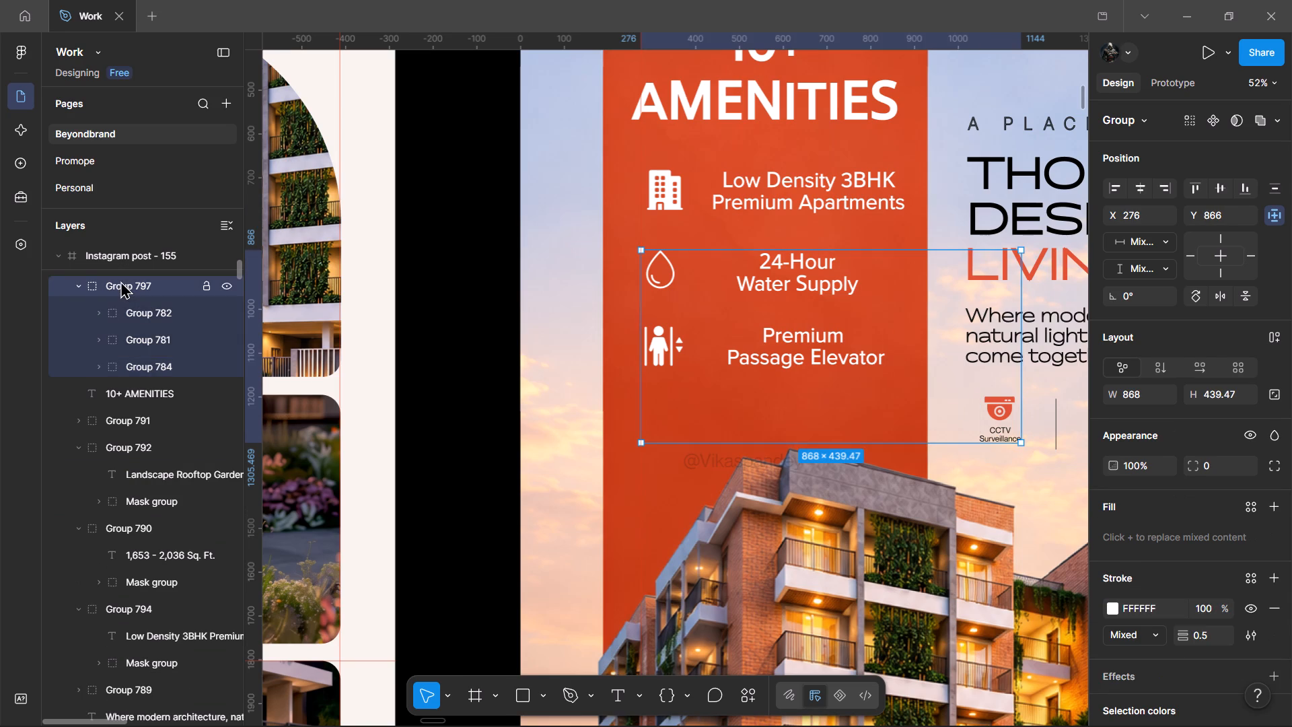
key(ctrl+BackSpace)
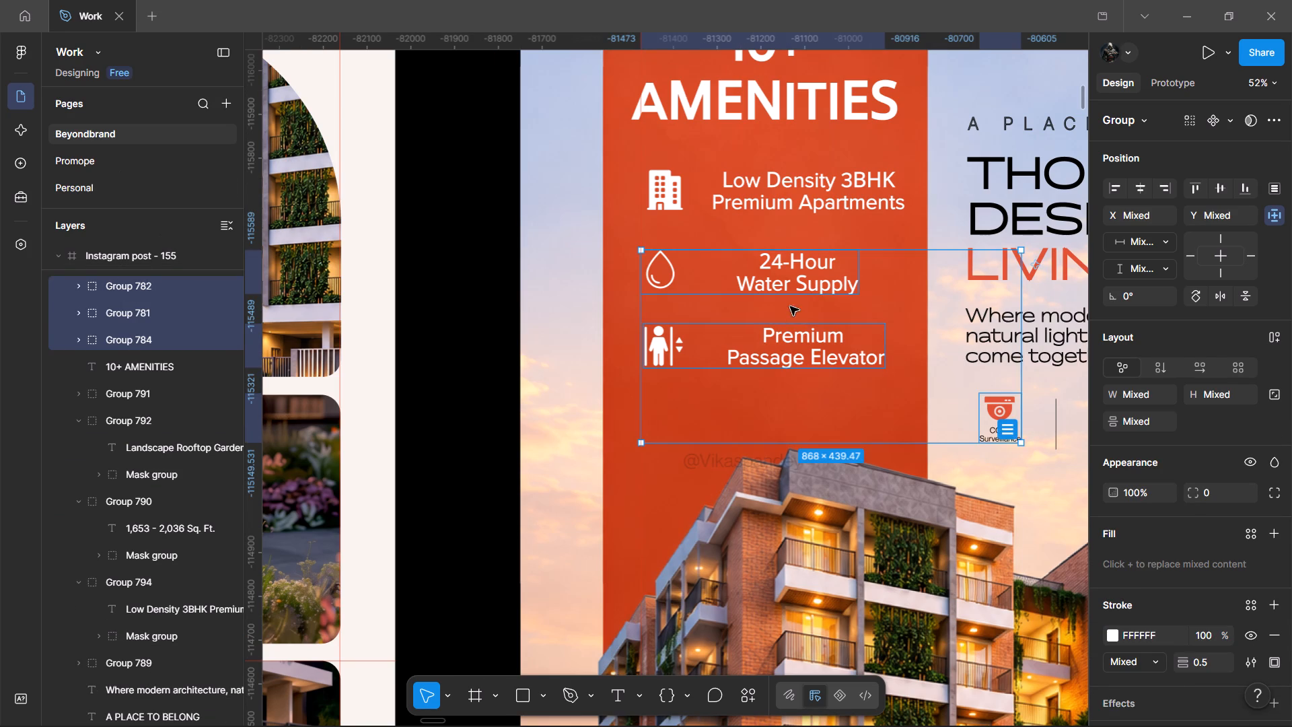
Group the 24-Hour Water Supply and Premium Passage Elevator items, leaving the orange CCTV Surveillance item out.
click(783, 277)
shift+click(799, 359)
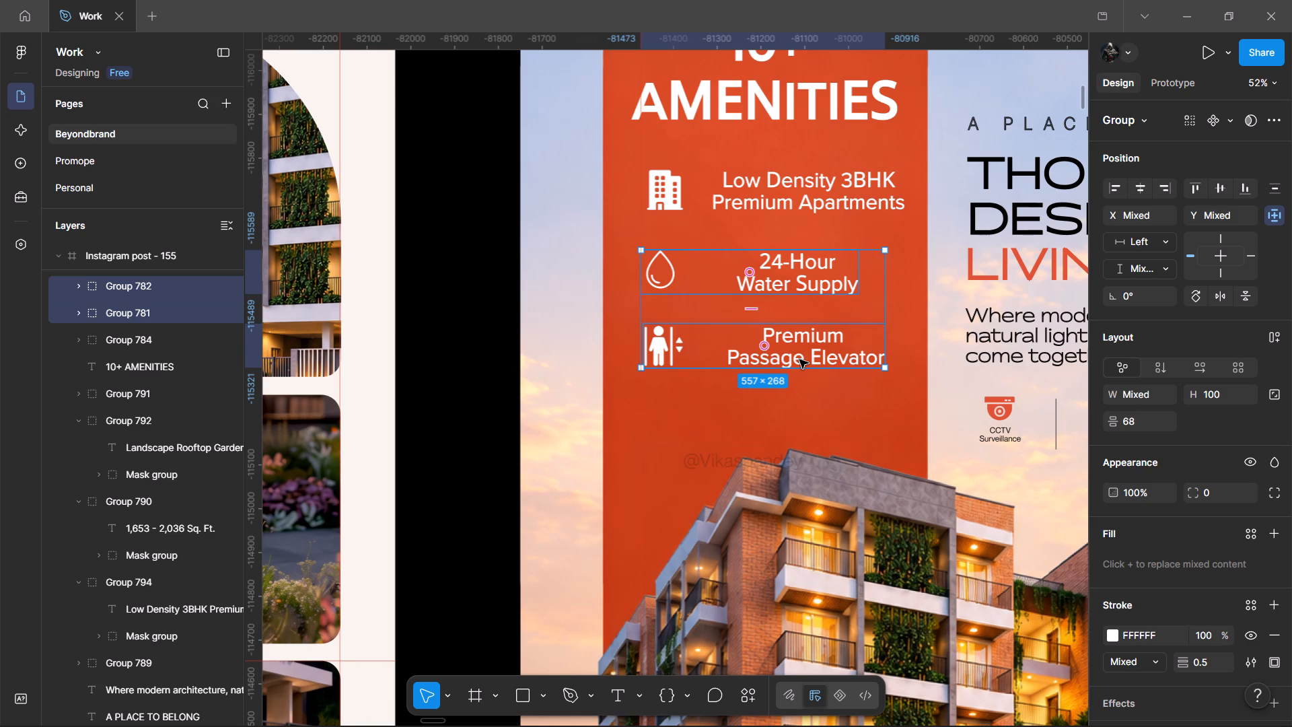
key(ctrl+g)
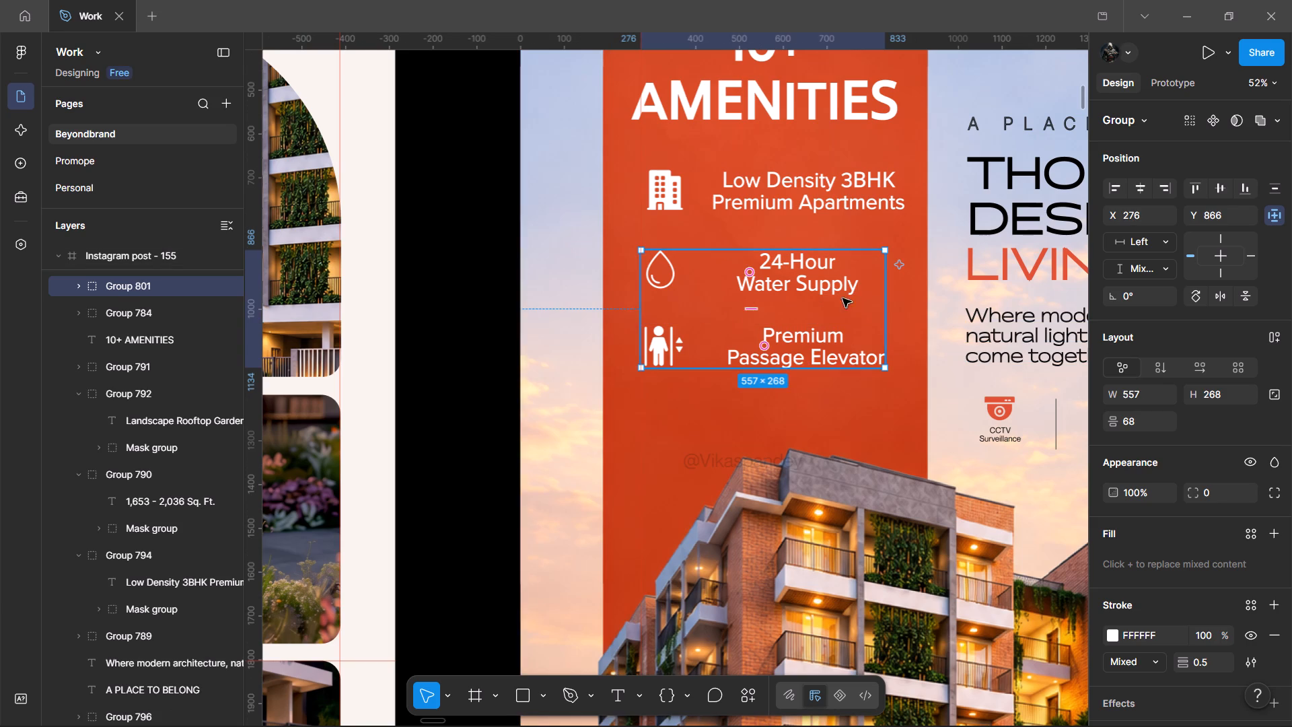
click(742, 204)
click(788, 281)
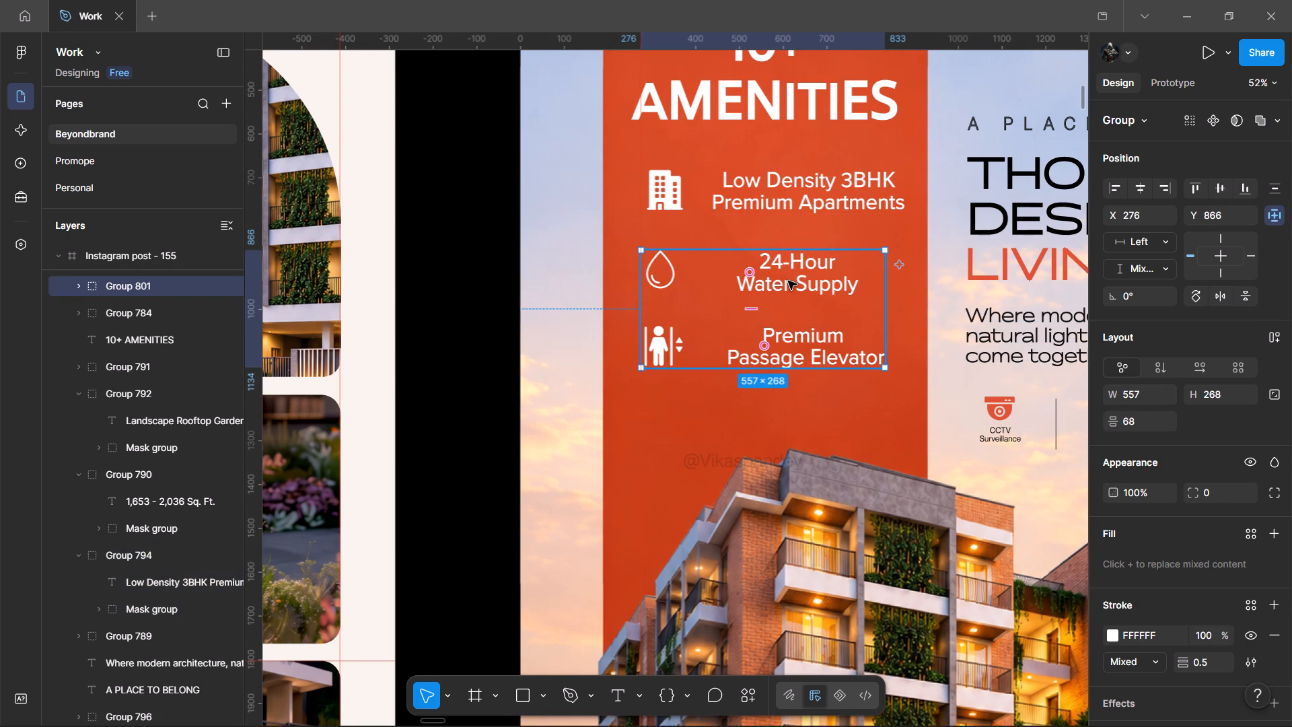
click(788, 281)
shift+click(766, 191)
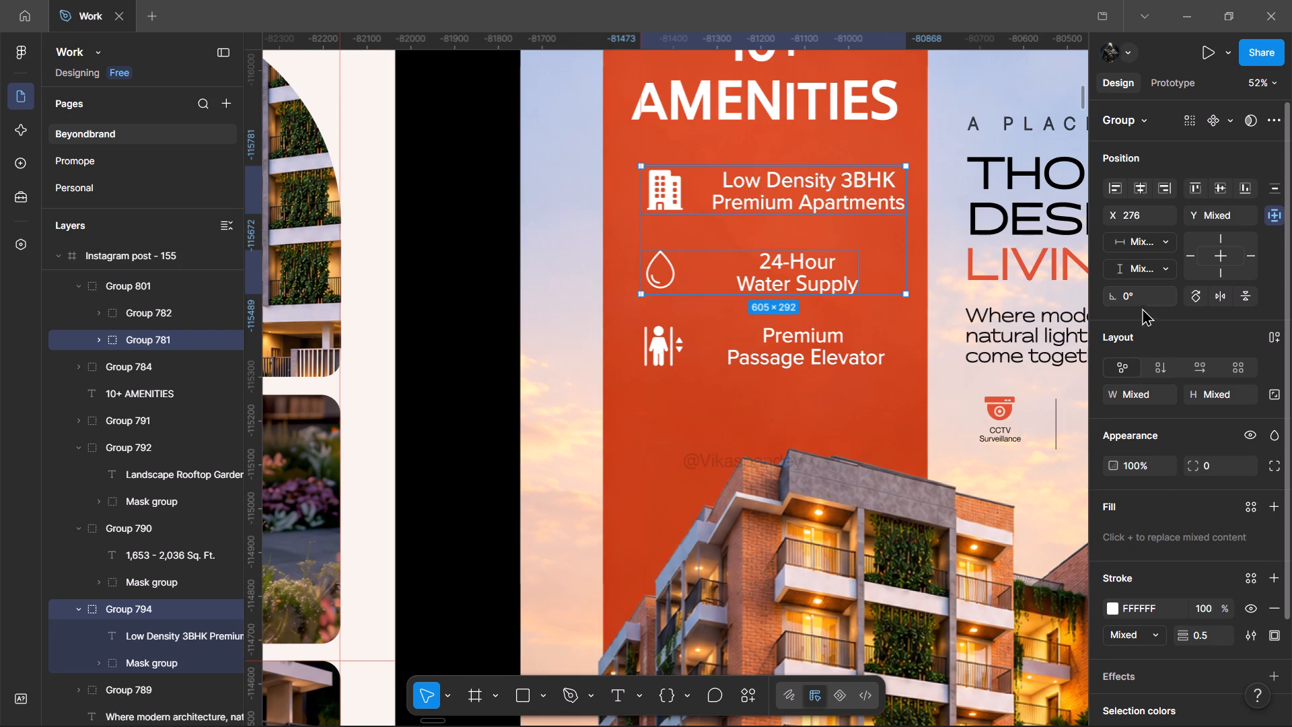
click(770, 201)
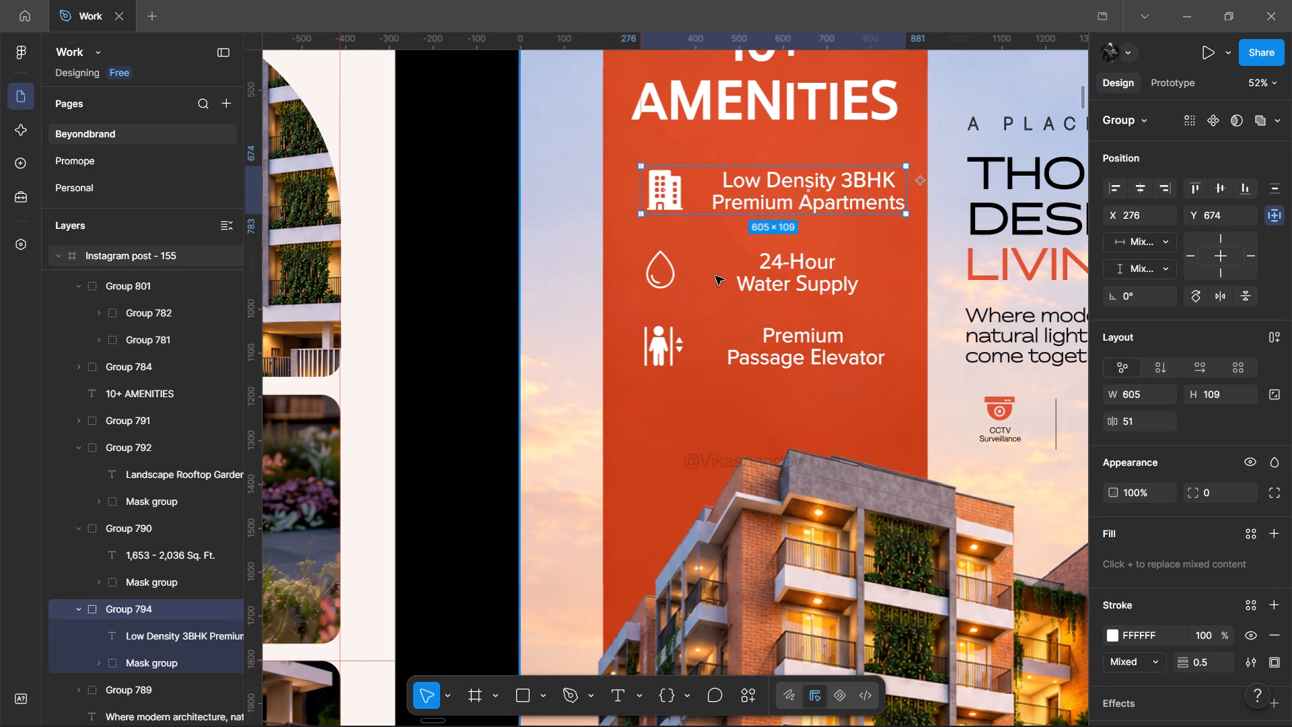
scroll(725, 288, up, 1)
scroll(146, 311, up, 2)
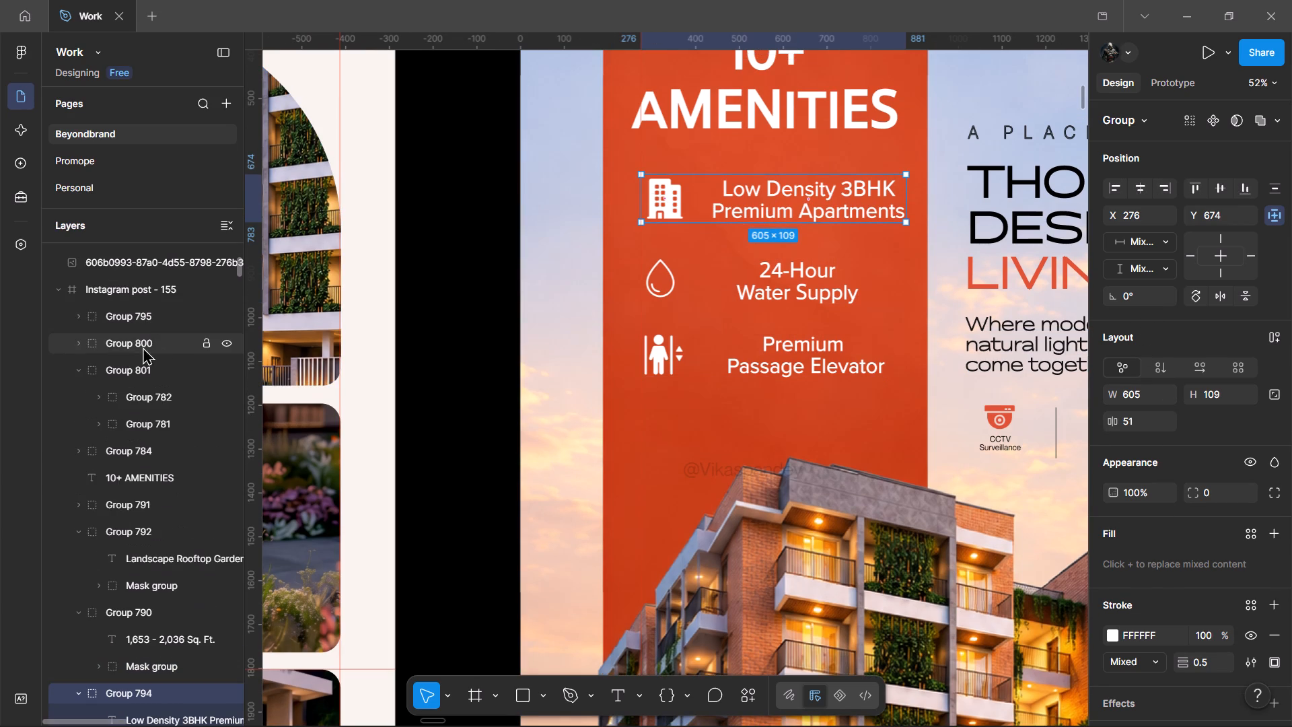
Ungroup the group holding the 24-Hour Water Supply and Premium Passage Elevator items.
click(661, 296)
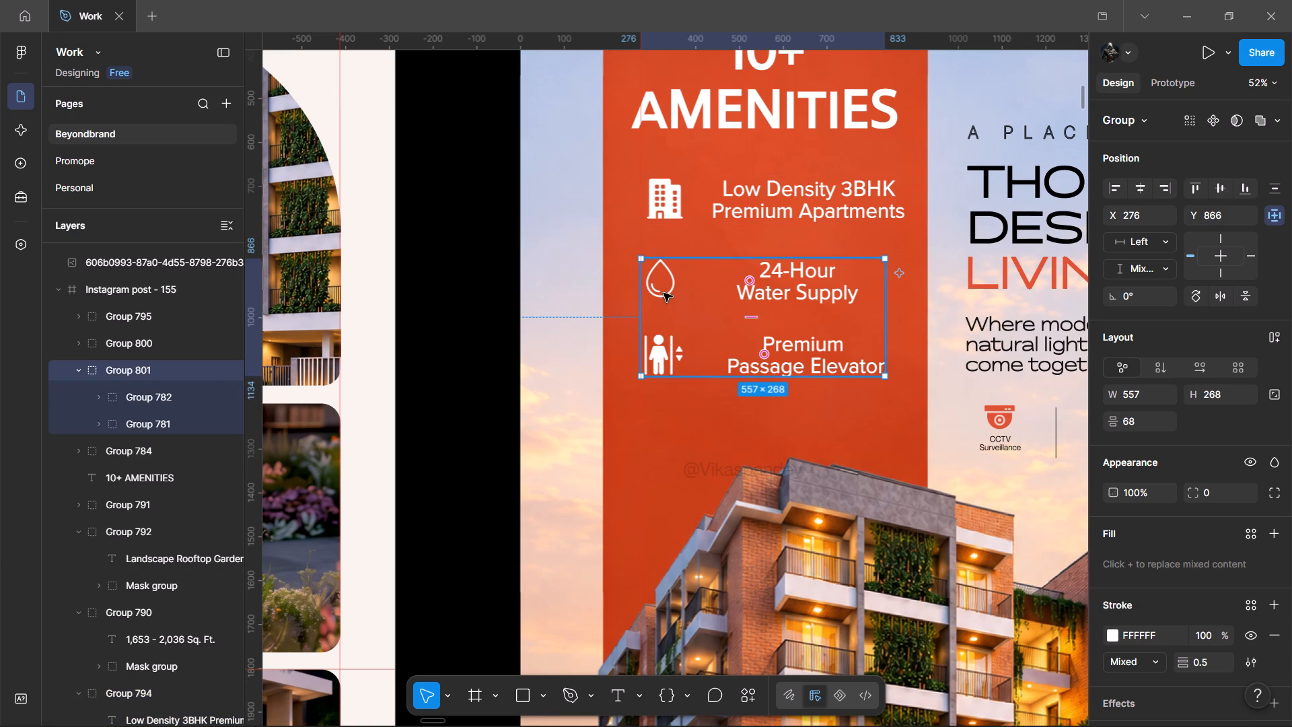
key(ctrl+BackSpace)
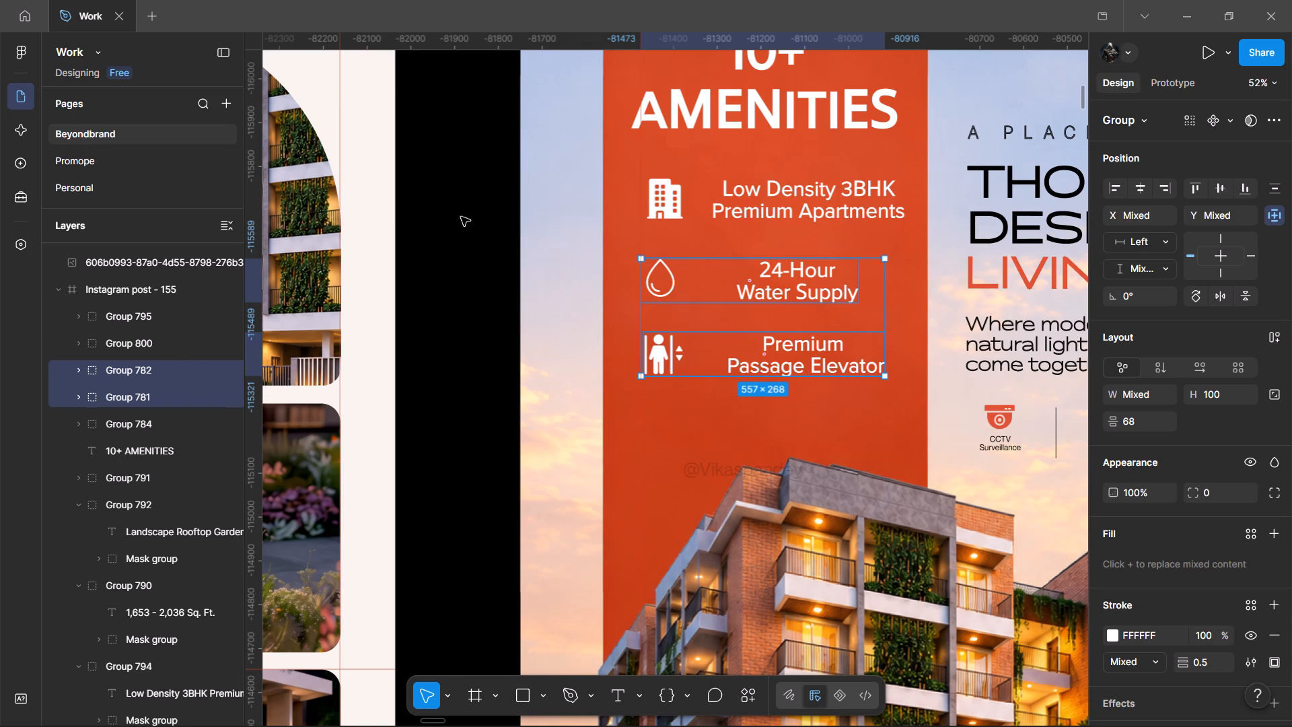
Distribute the vertical spacing evenly between the Low Density 3BHK, 24-Hour Water Supply and Premium Passage Elevator items.
shift+click(711, 211)
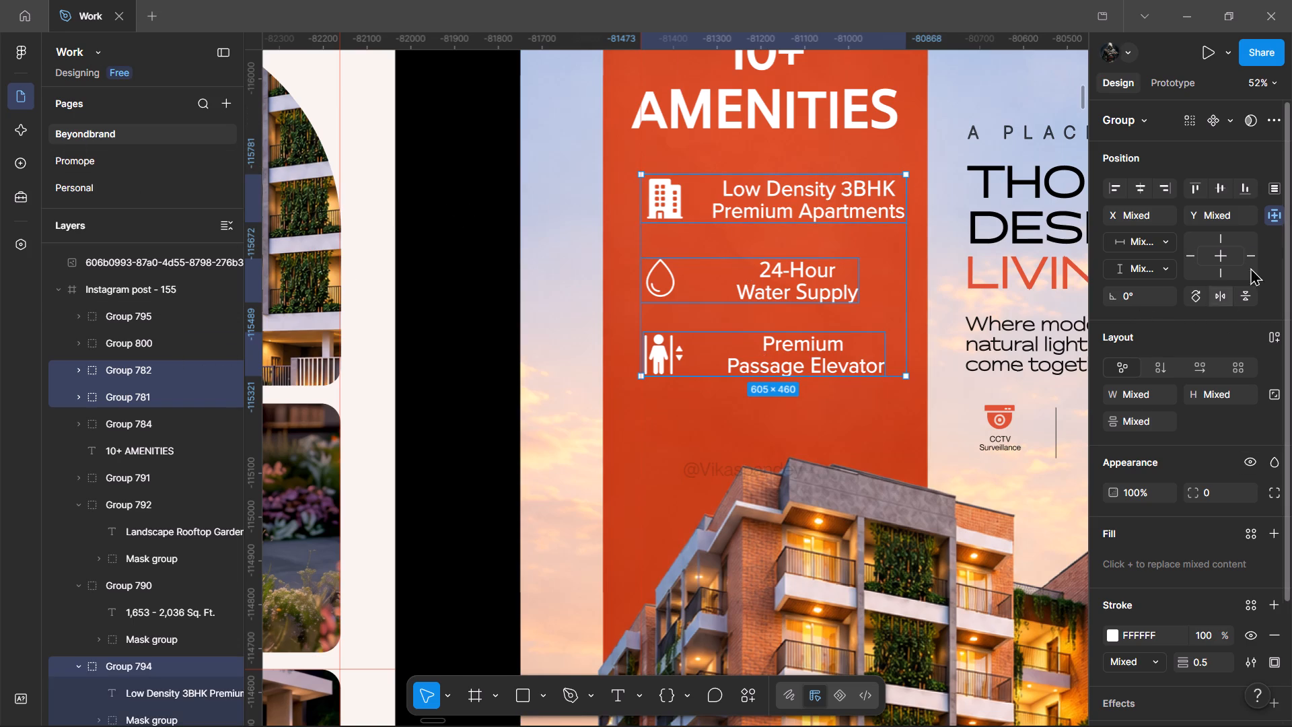
click(1270, 186)
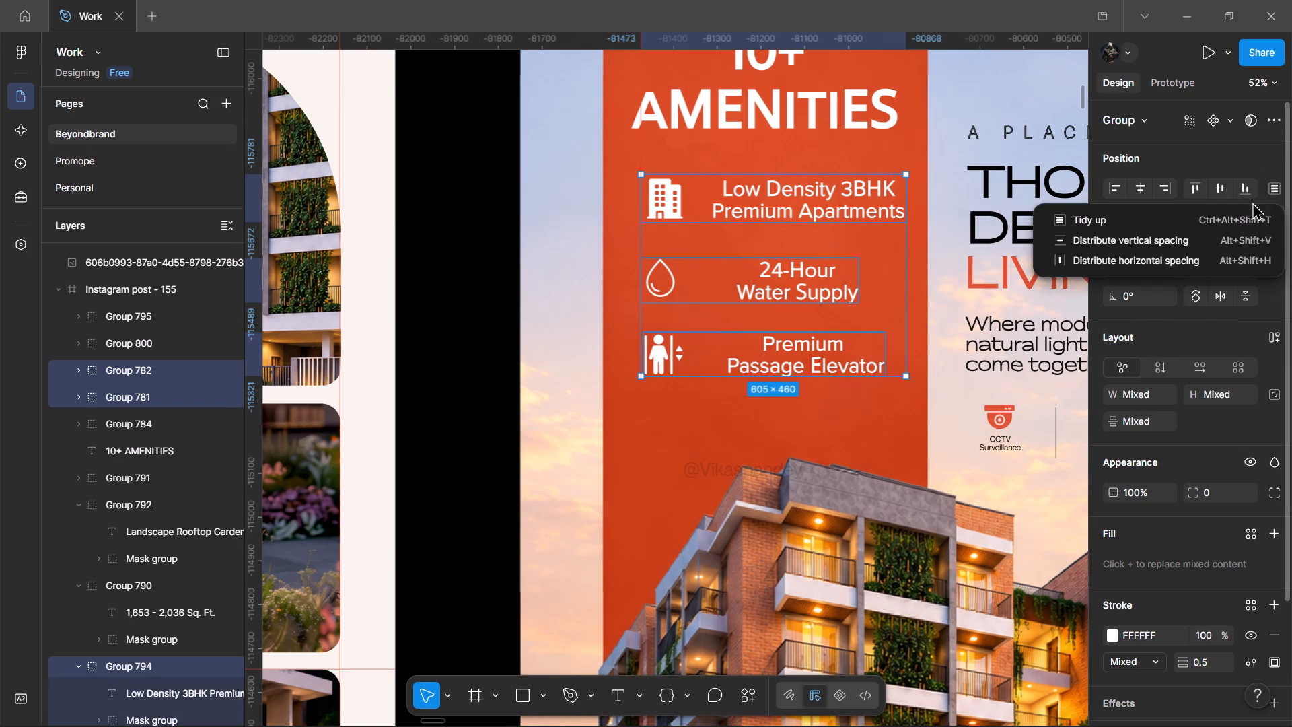
click(1200, 234)
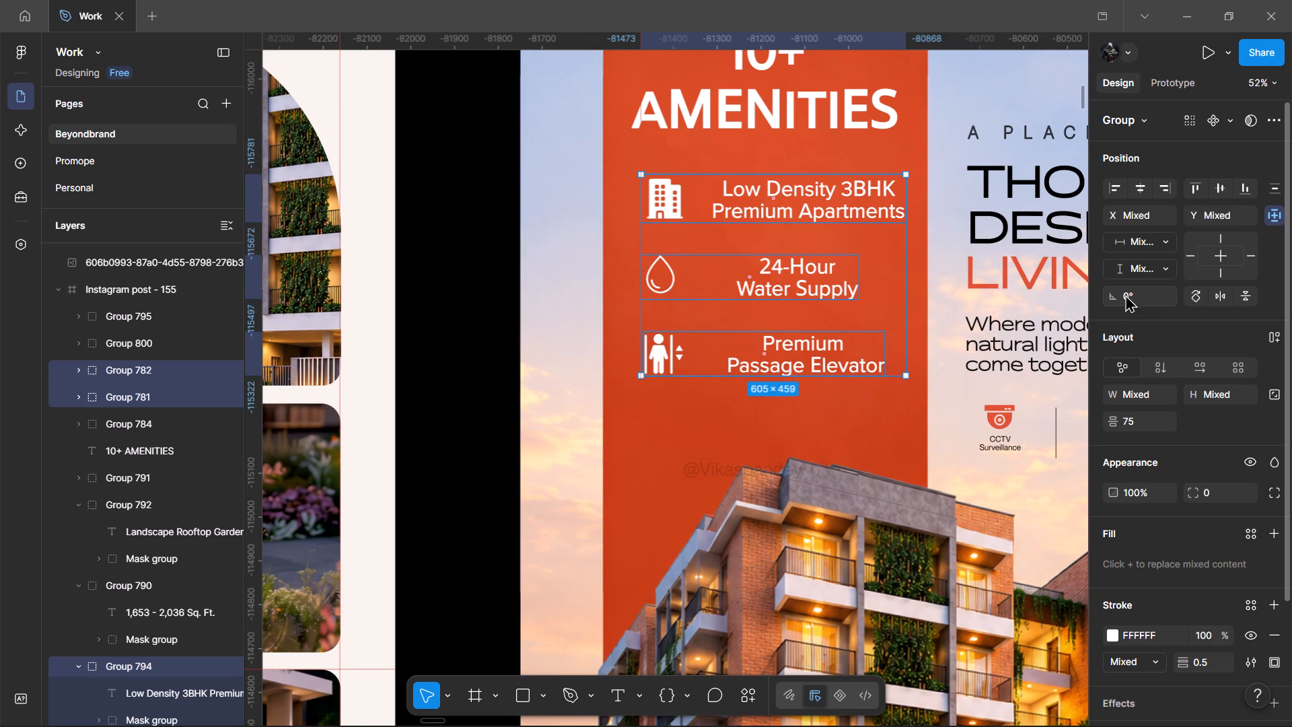
Set the vertical spacing between the Low Density 3BHK, 24-Hour Water Supply and Premium Passage Elevator items to 68.
click(1137, 431)
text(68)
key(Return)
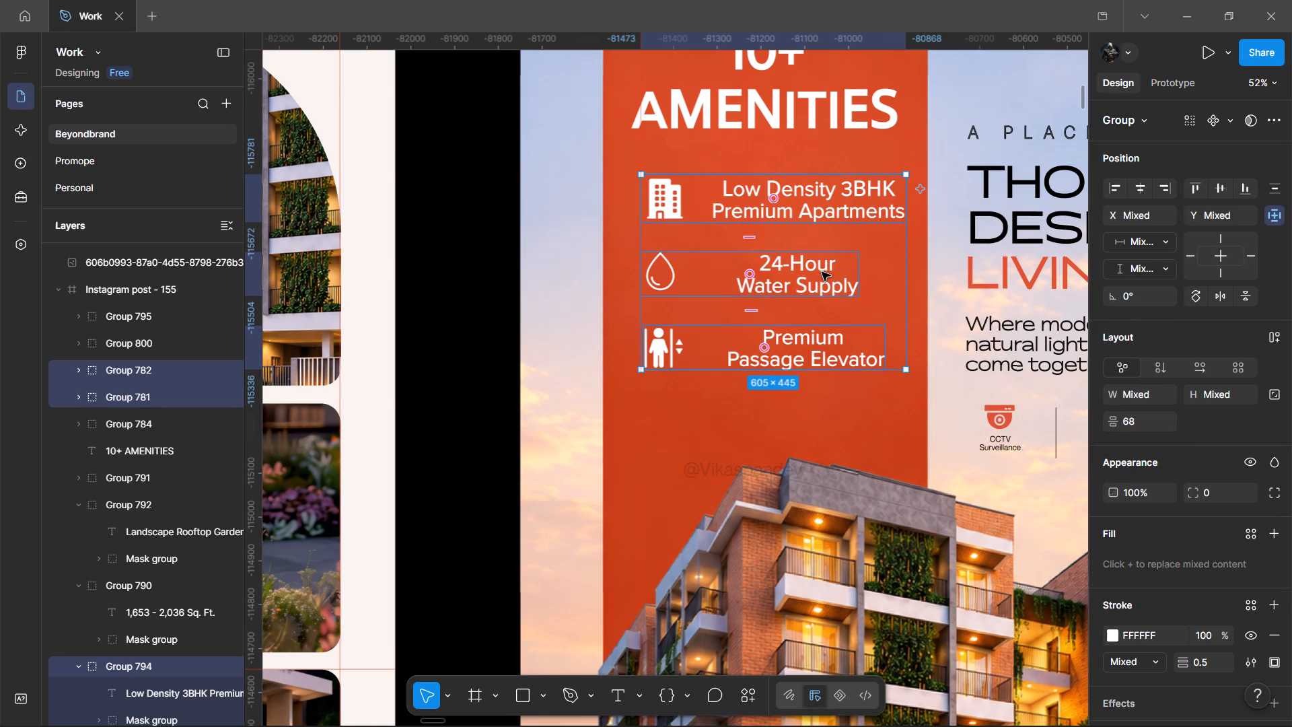
Nudge the whole Low Density 3BHK Premium Apartments item, icon and text together, 4 px left to X 272.
double_click(659, 212)
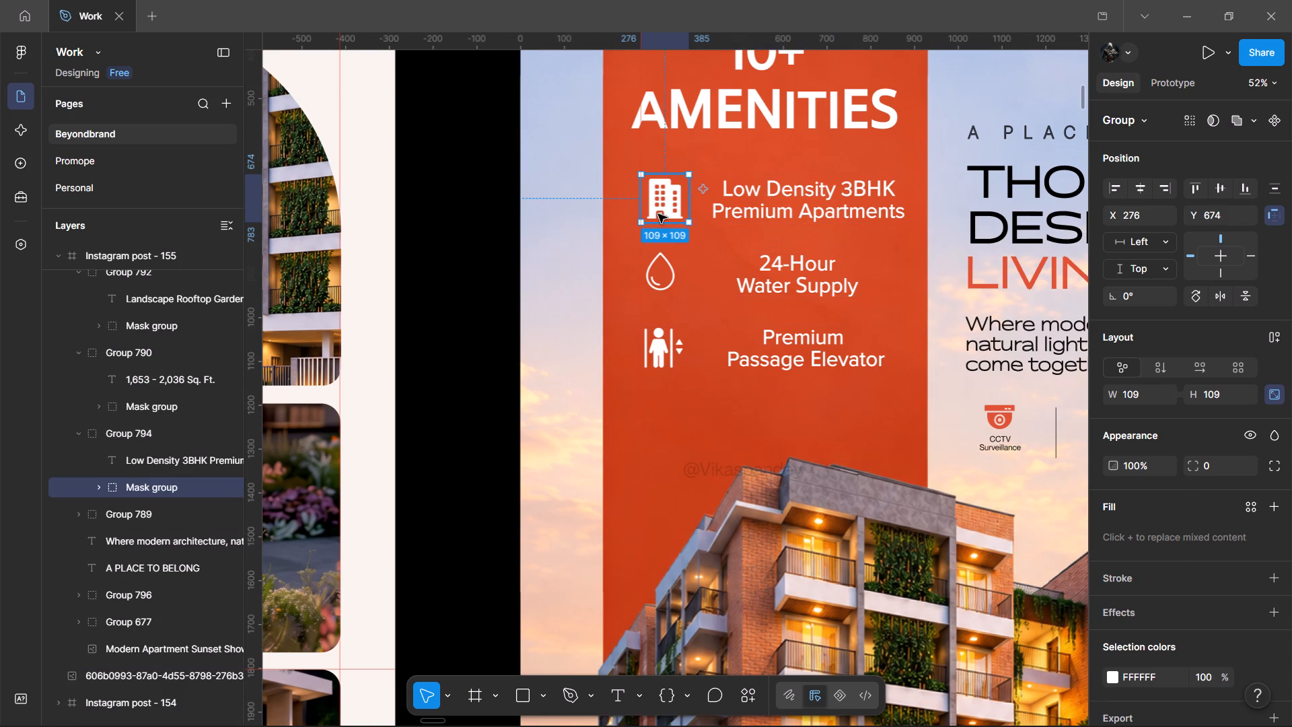
click(739, 203)
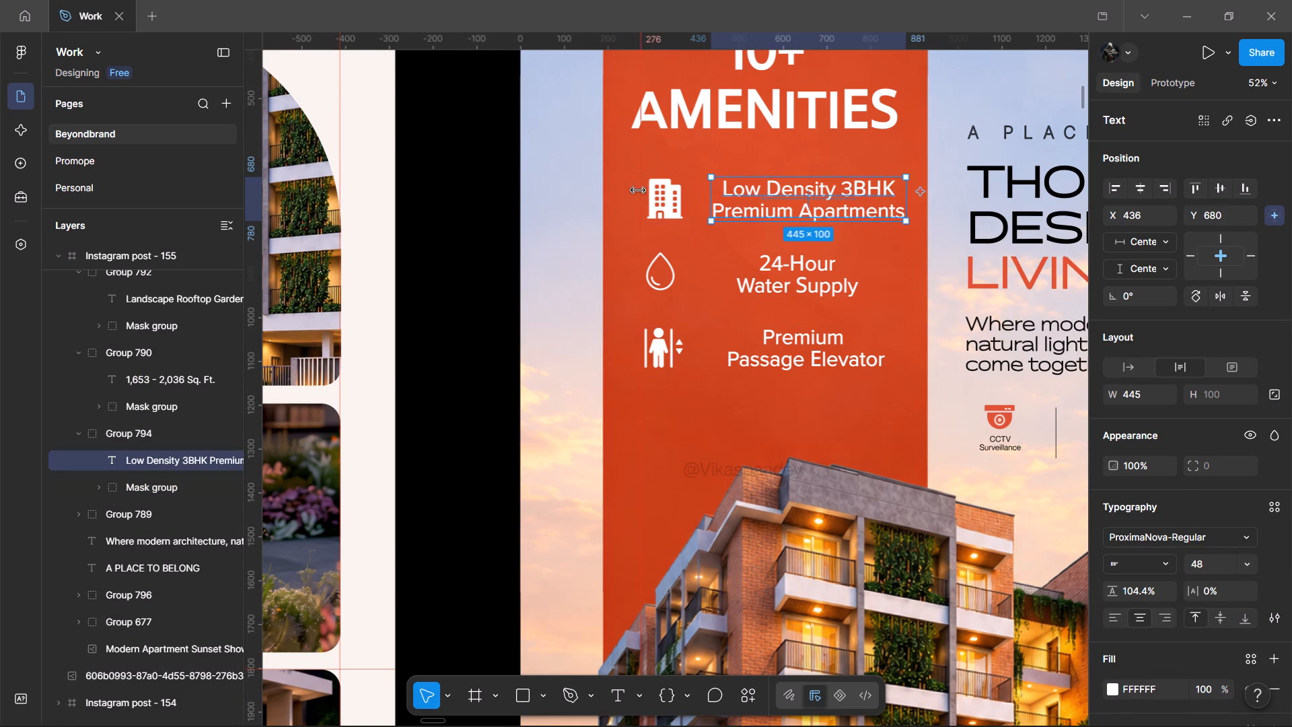
click(576, 205)
click(668, 207)
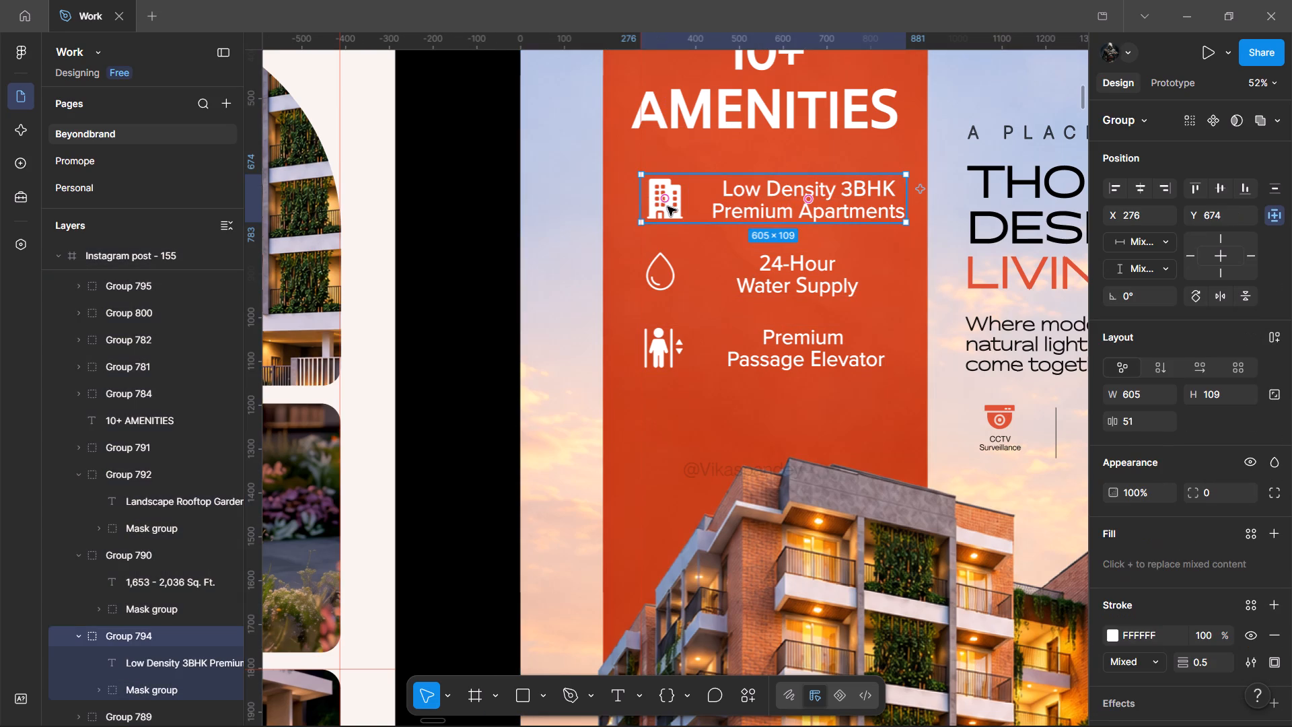
key(Left)
key(Left)
key(Left)
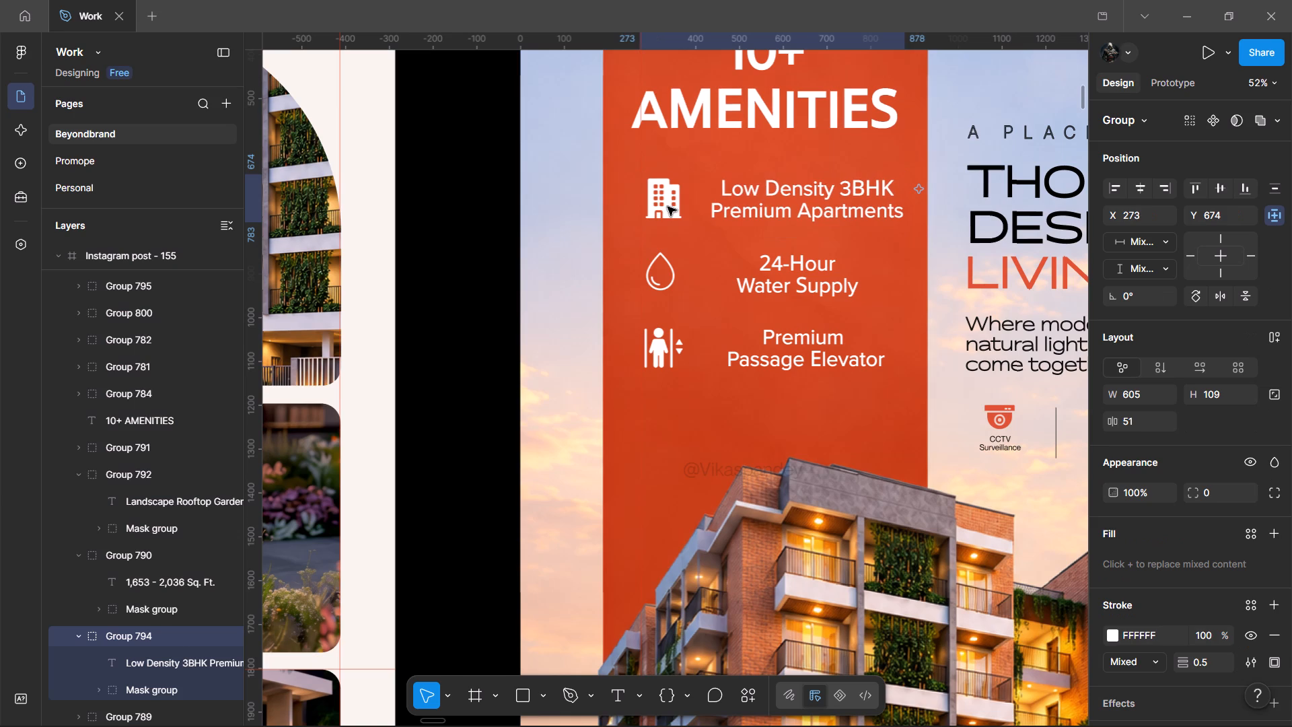
key(Left)
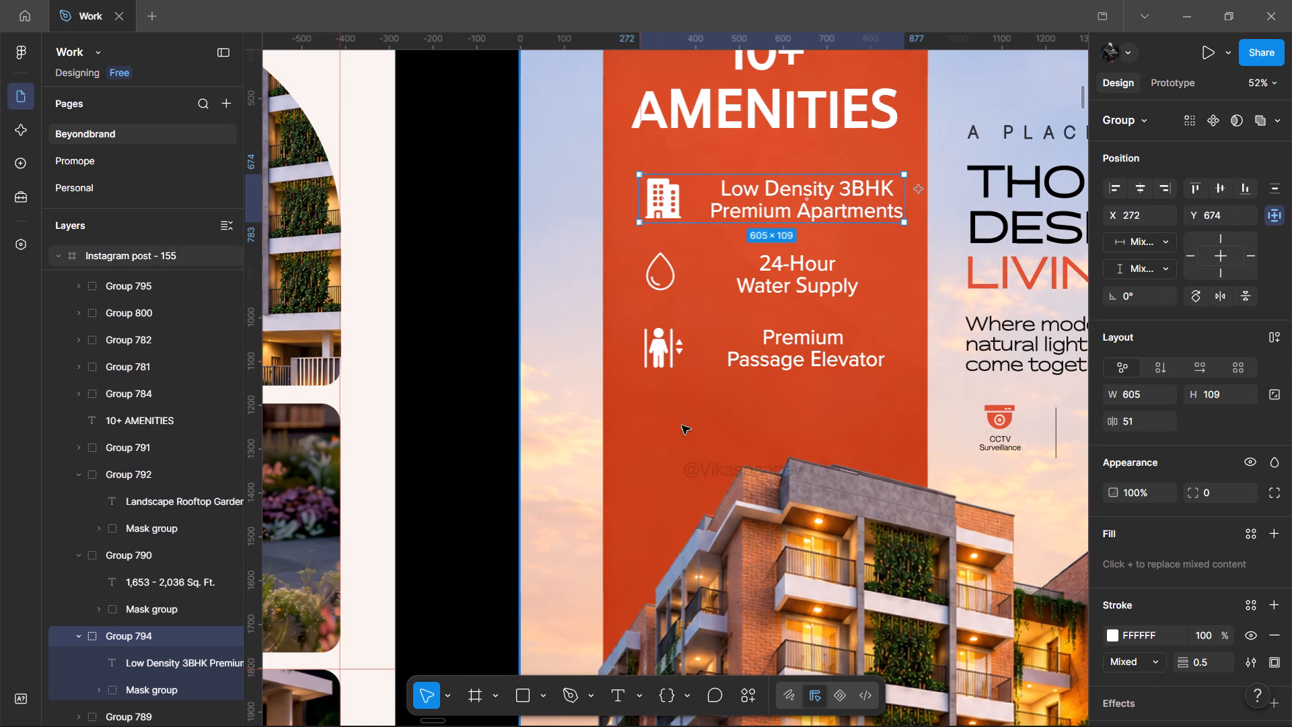
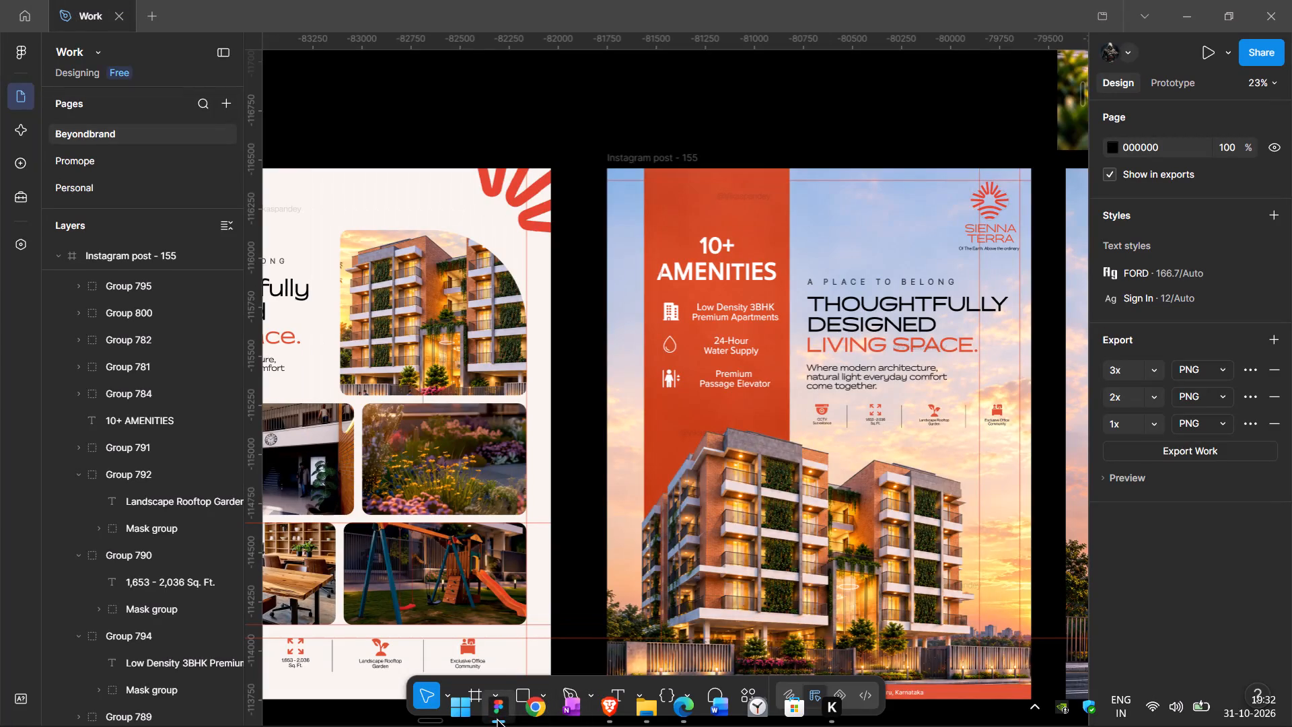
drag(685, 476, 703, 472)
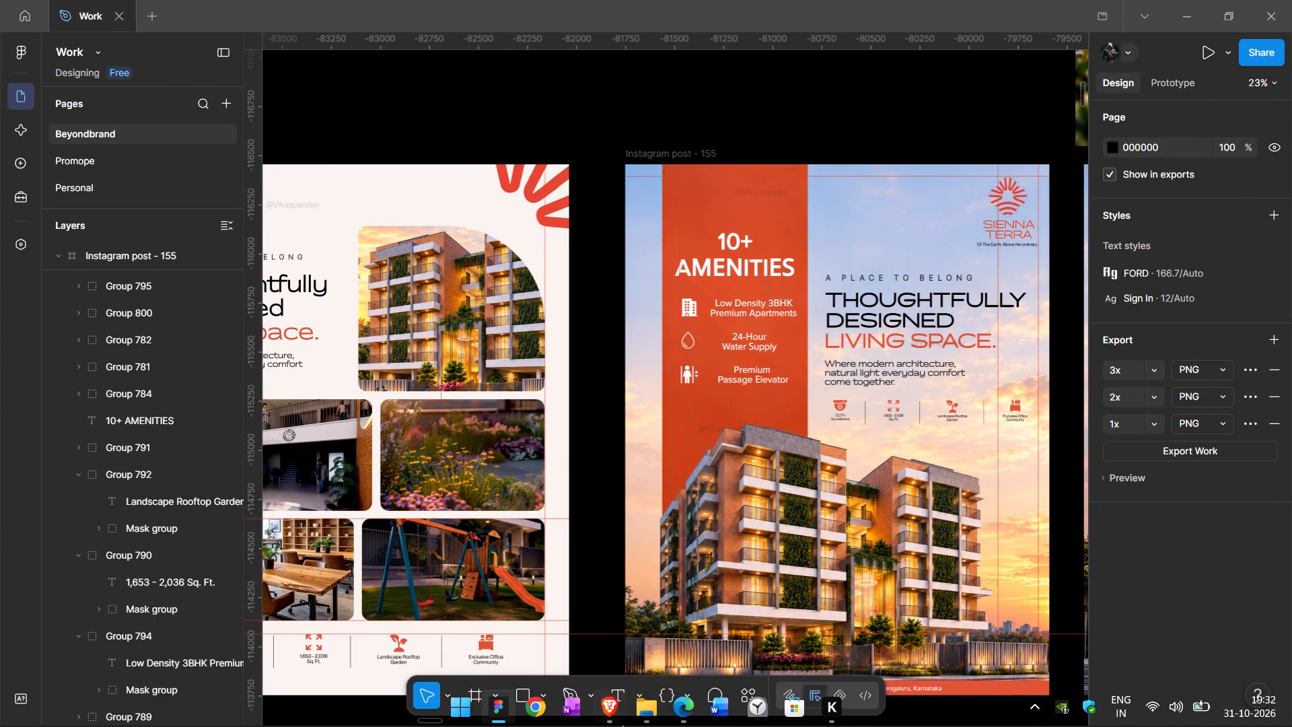
Switch to the Brave browser, set the playing YouTube video's quality to 480p, and return to Figma.
click(610, 720)
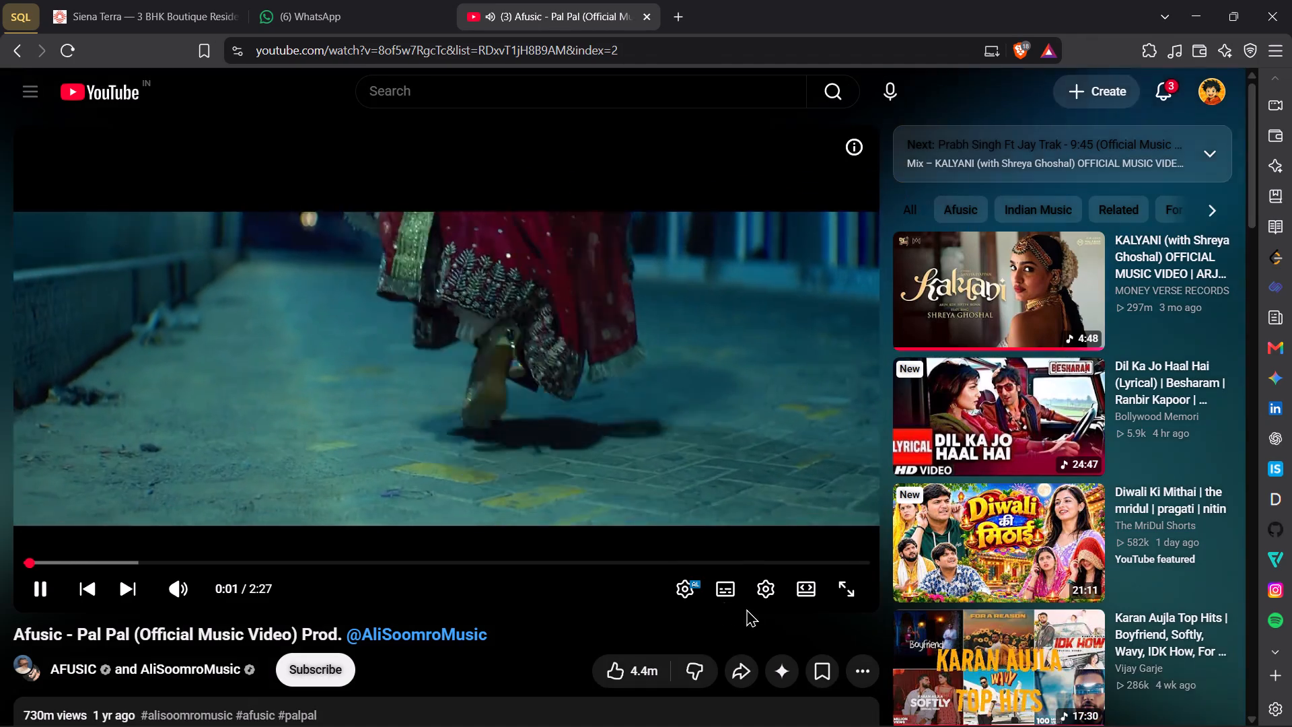
click(764, 594)
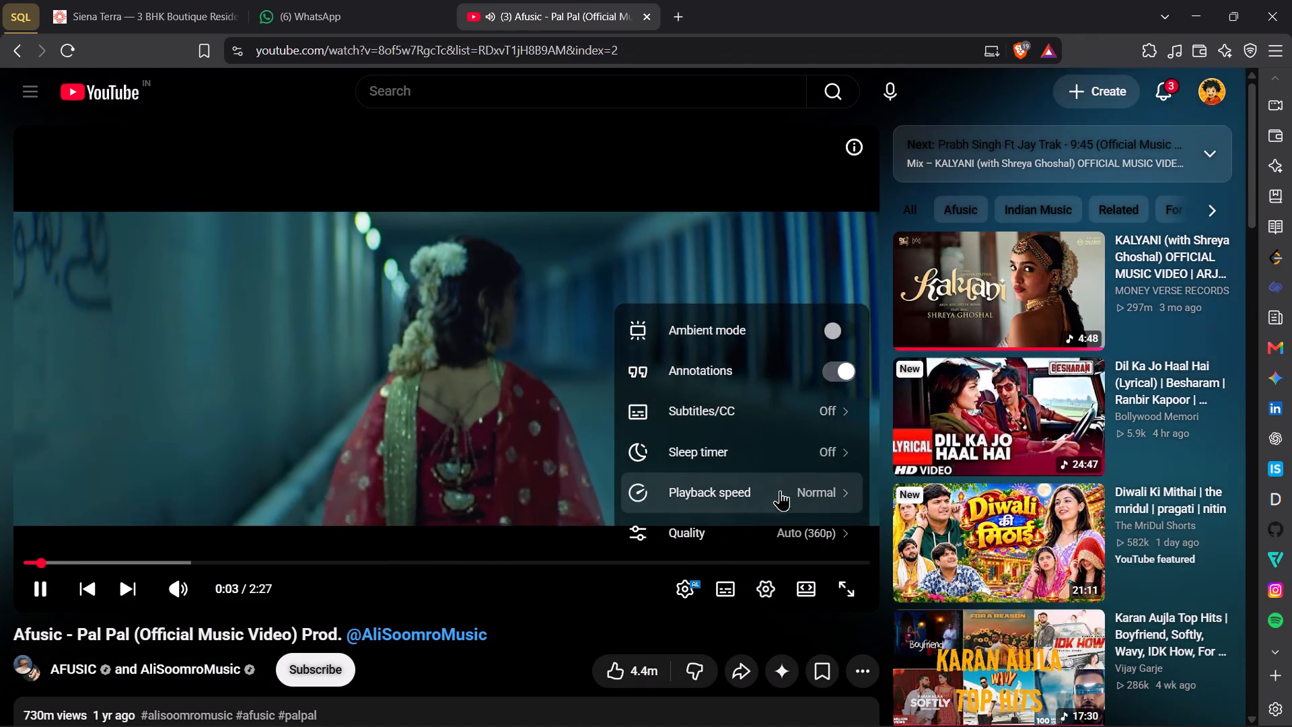
click(787, 536)
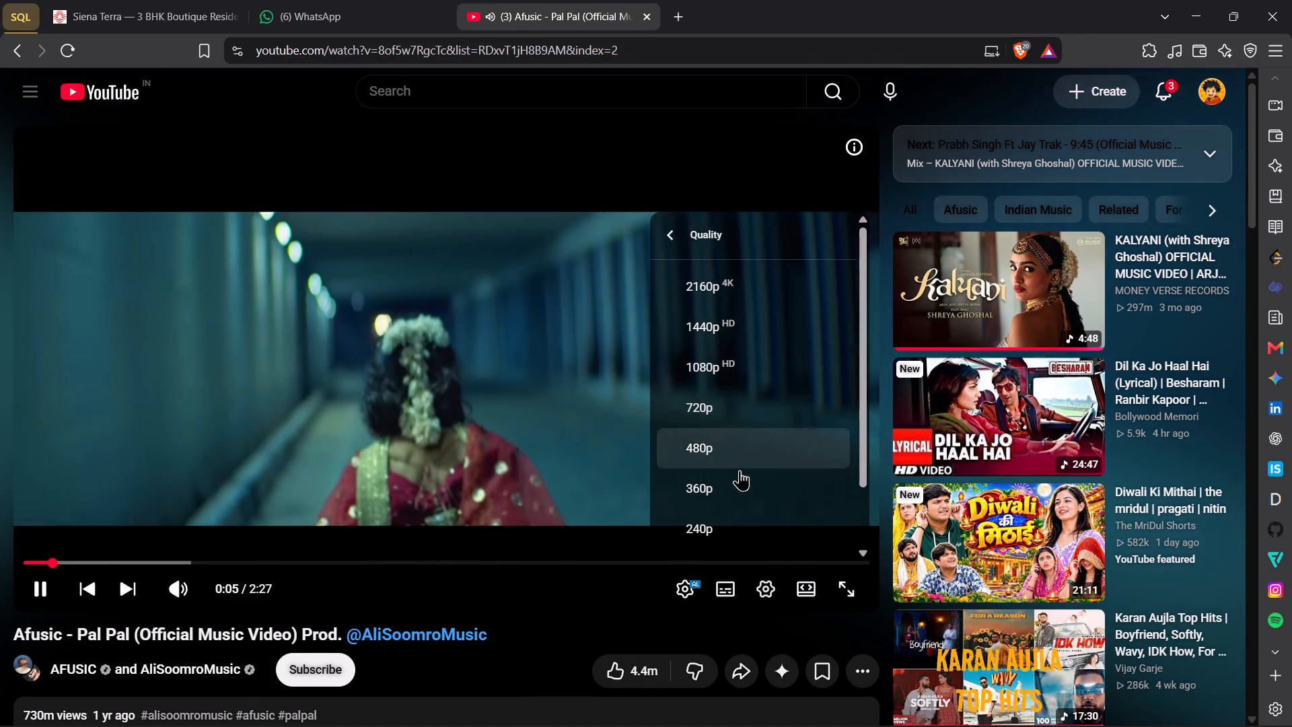
click(738, 448)
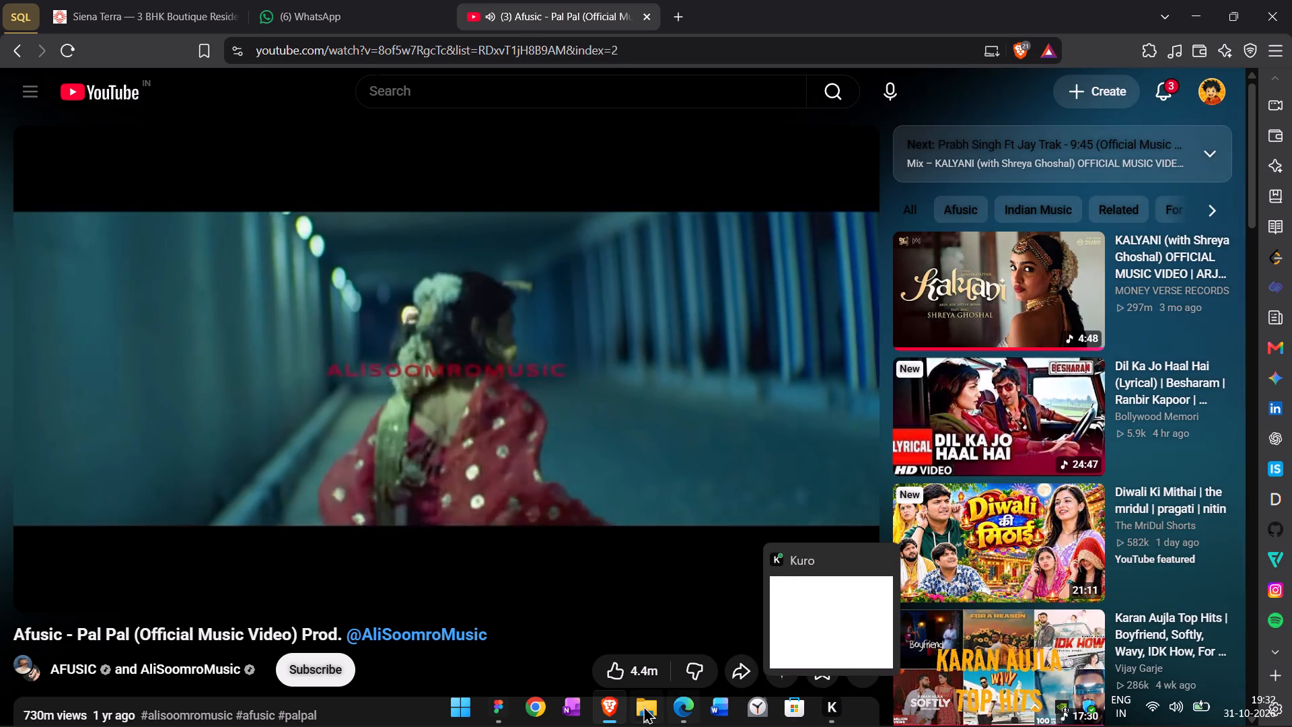
click(1187, 0)
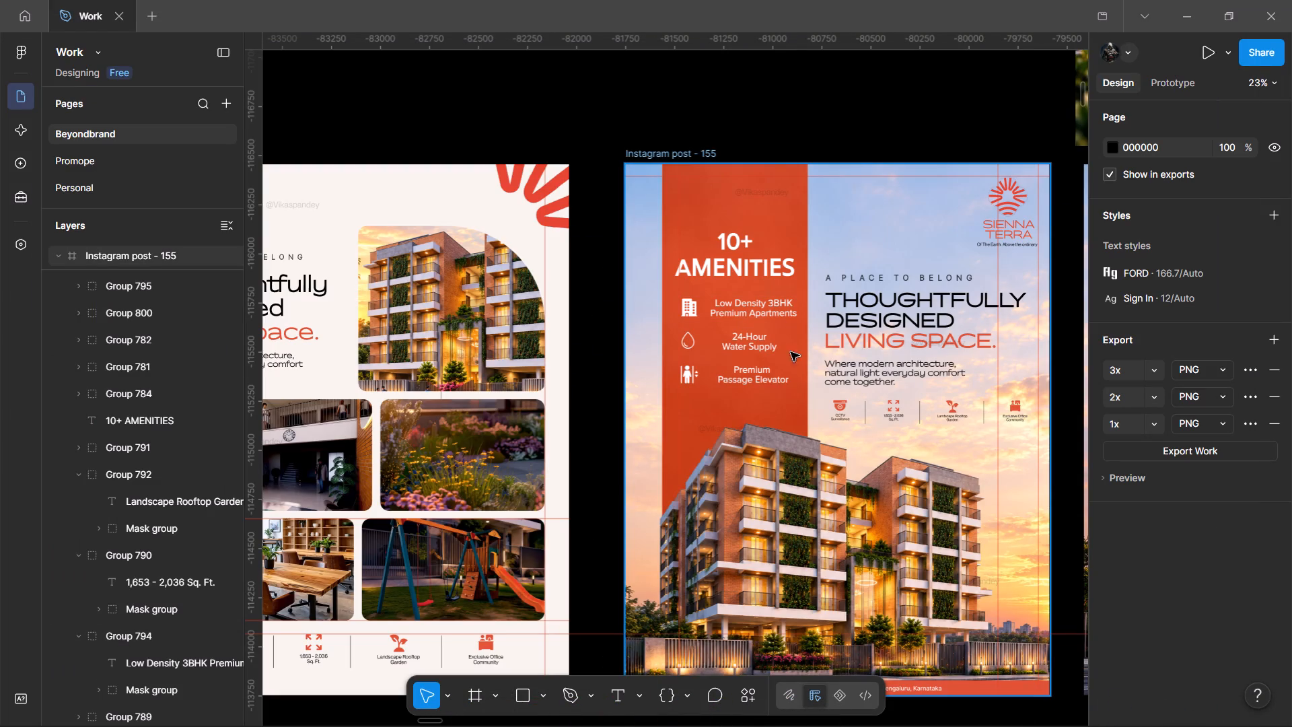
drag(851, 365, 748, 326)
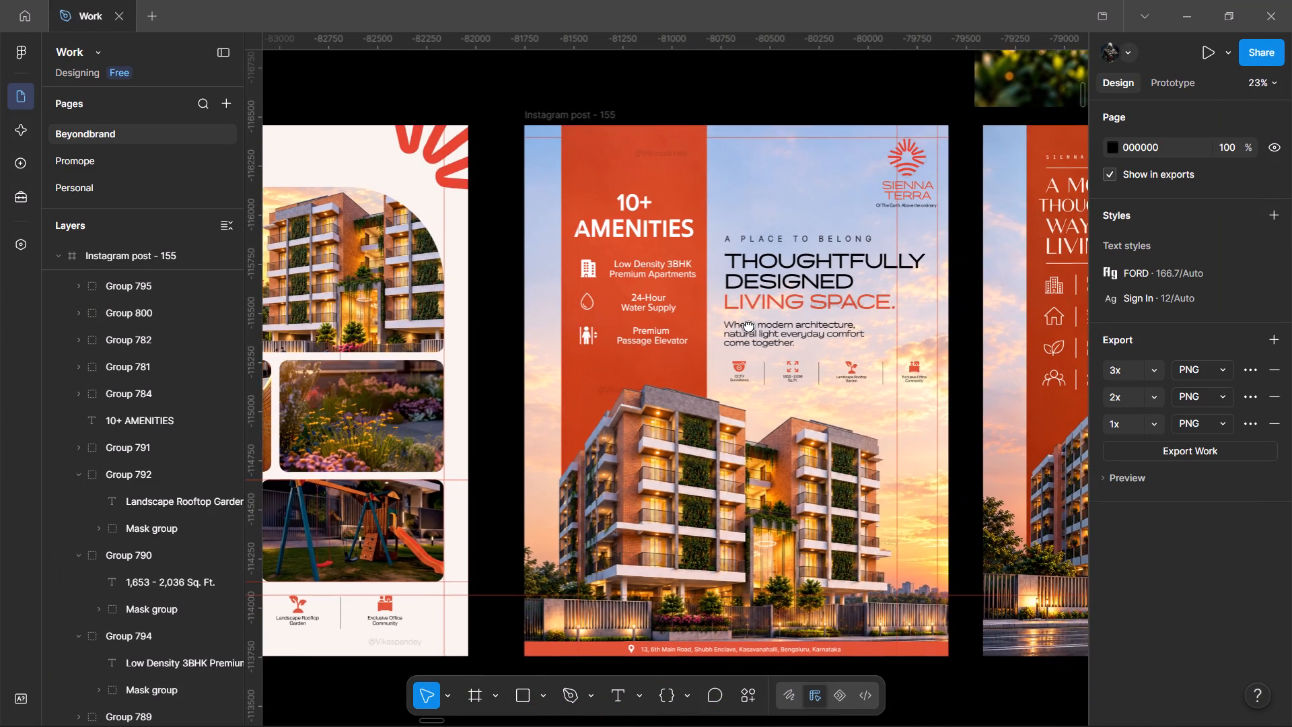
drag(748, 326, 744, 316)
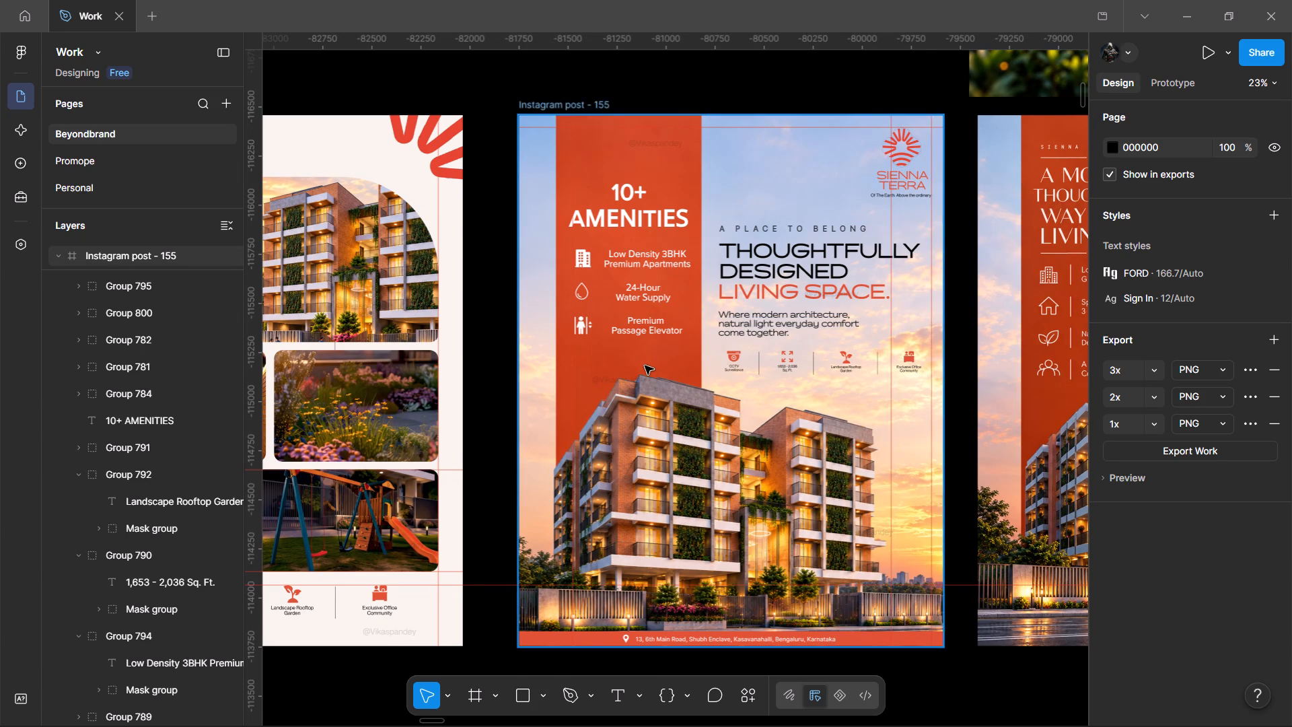
Swap the positions of the 24-Hour Water Supply and Premium Passage Elevator items so the elevator item sits above the water item.
click(641, 326)
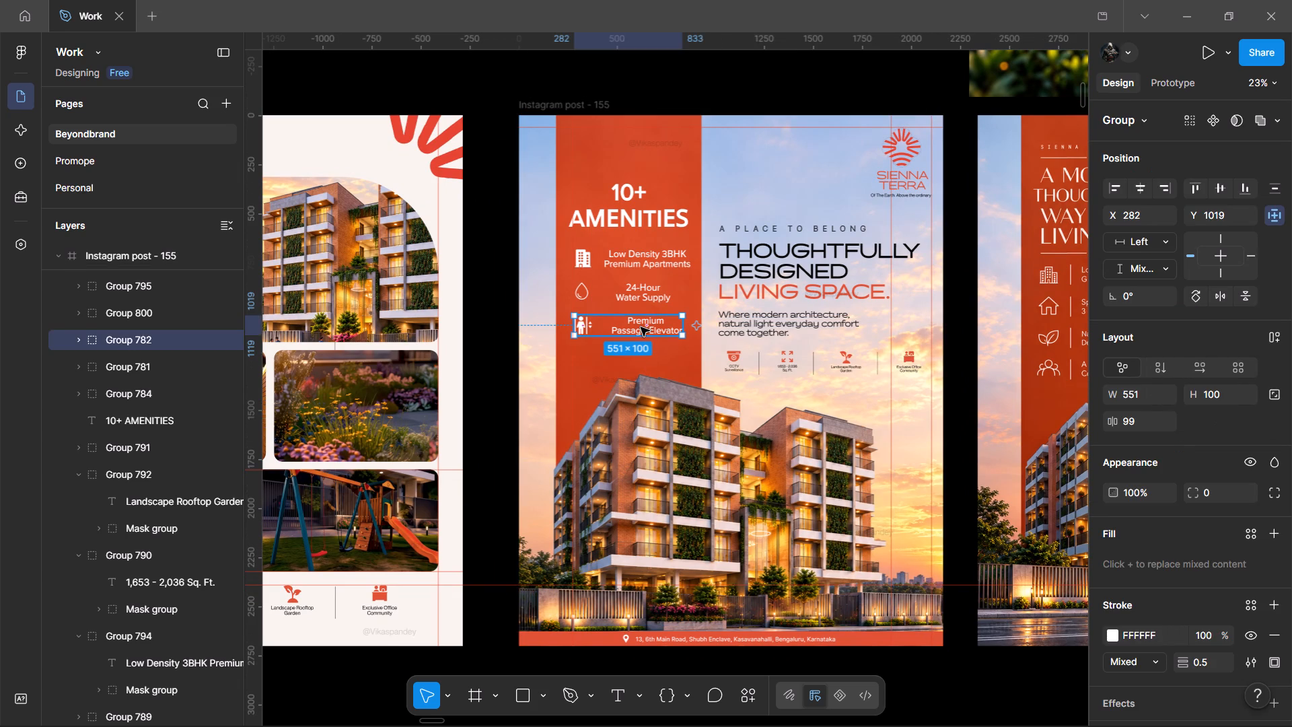
shift+click(635, 291)
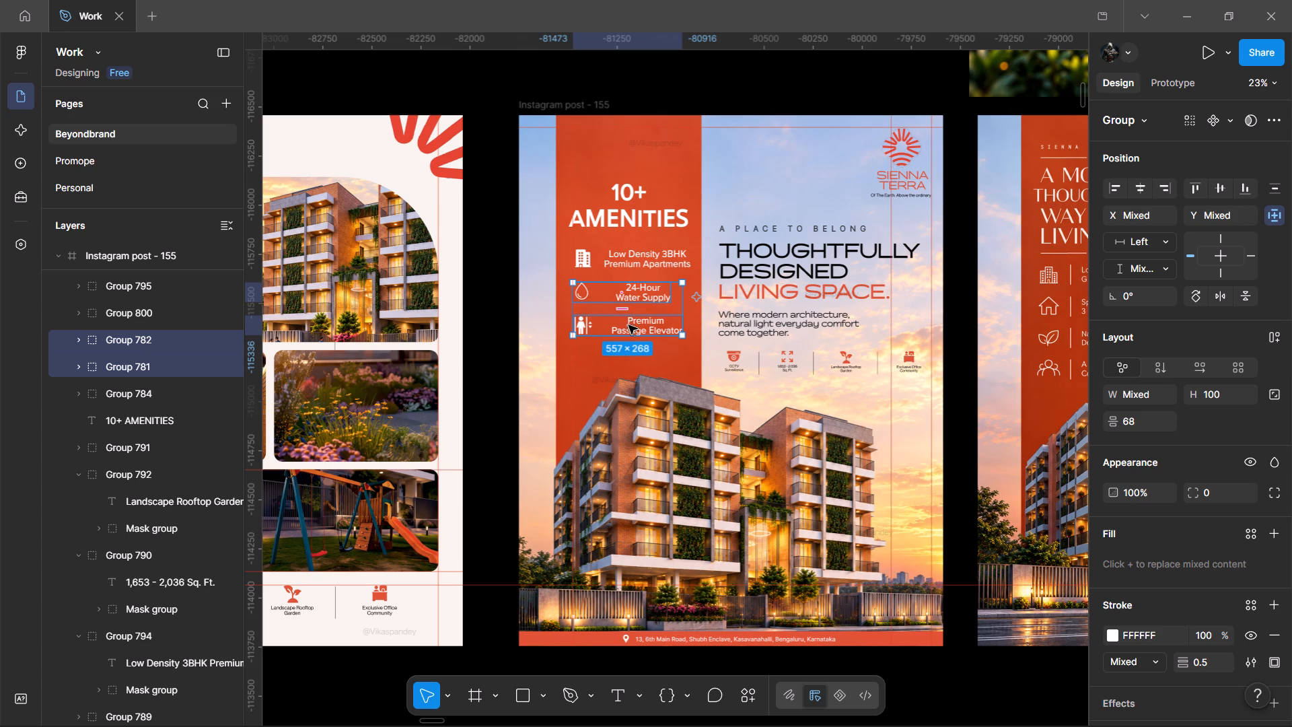
ctrl+scroll(629, 326, up, 6)
drag(629, 326, 628, 274)
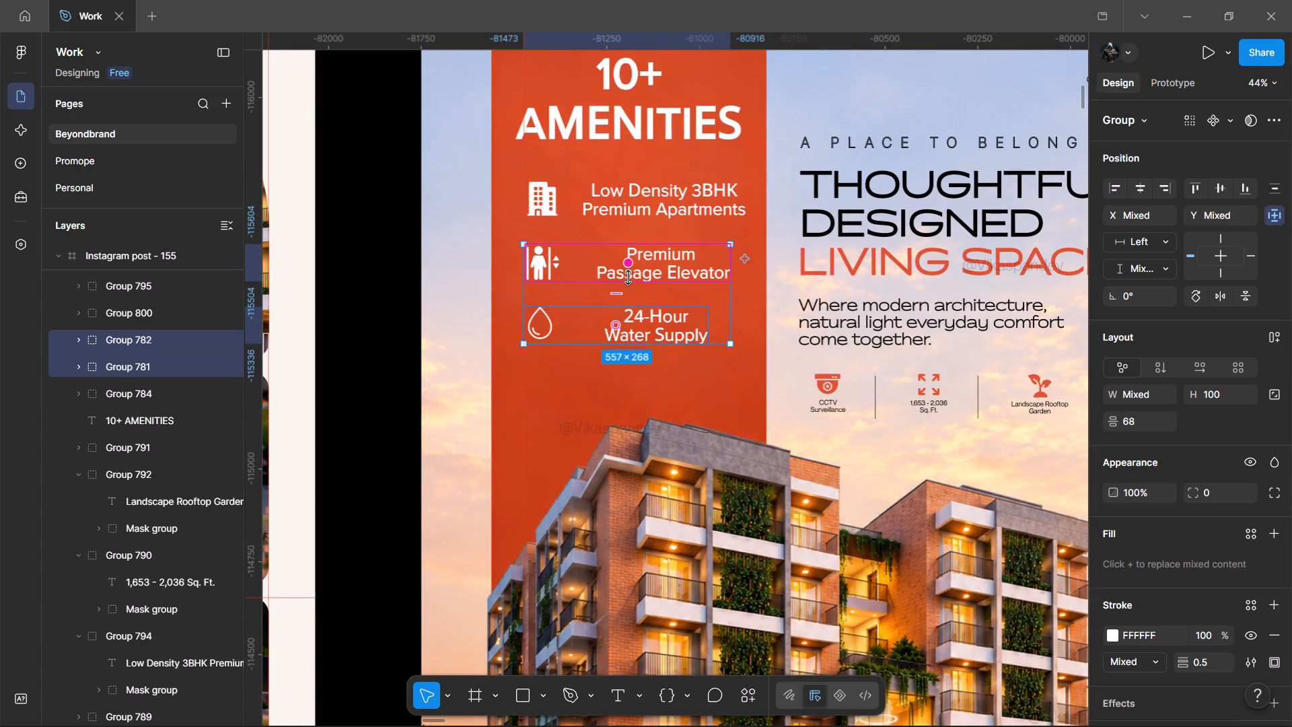
click(723, 382)
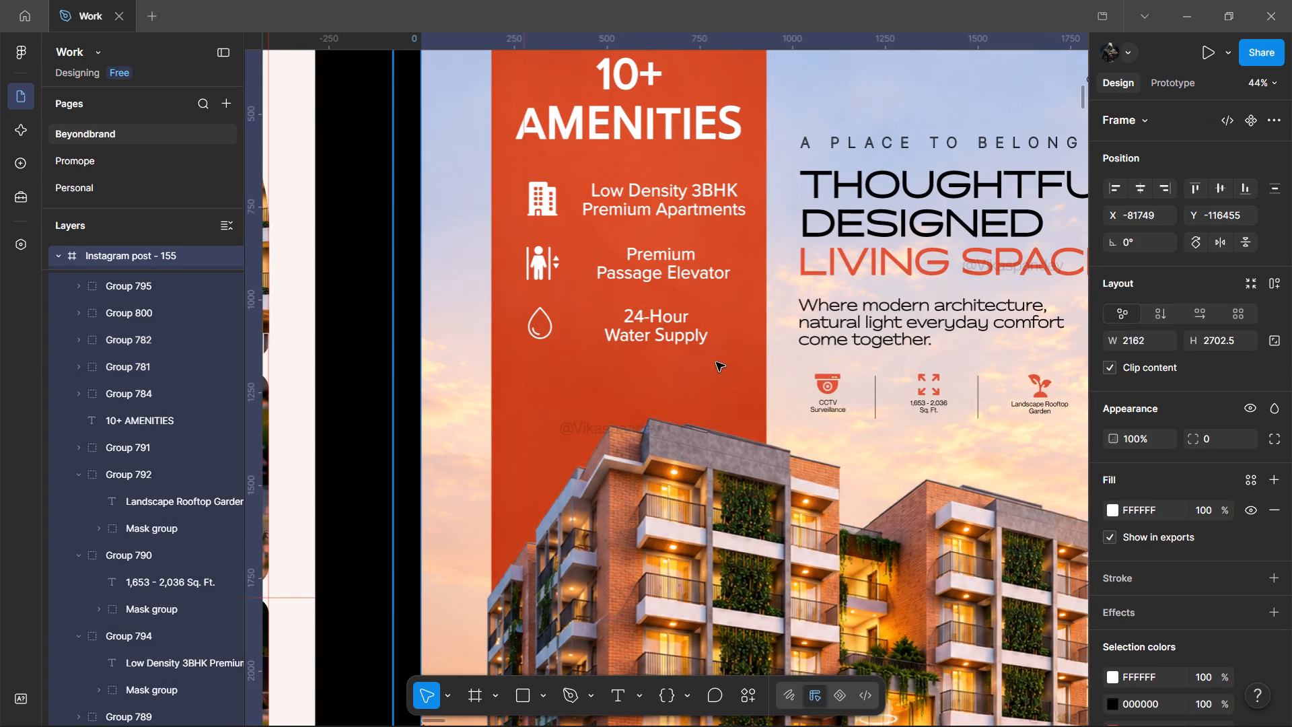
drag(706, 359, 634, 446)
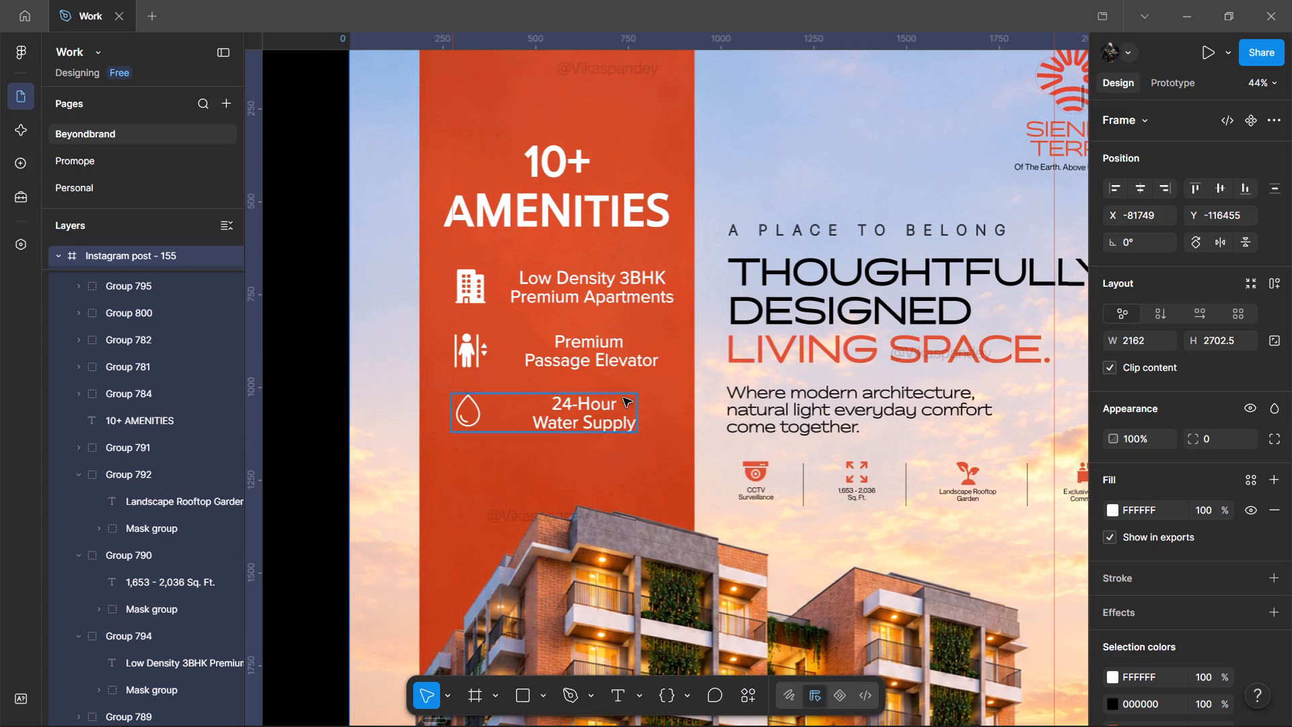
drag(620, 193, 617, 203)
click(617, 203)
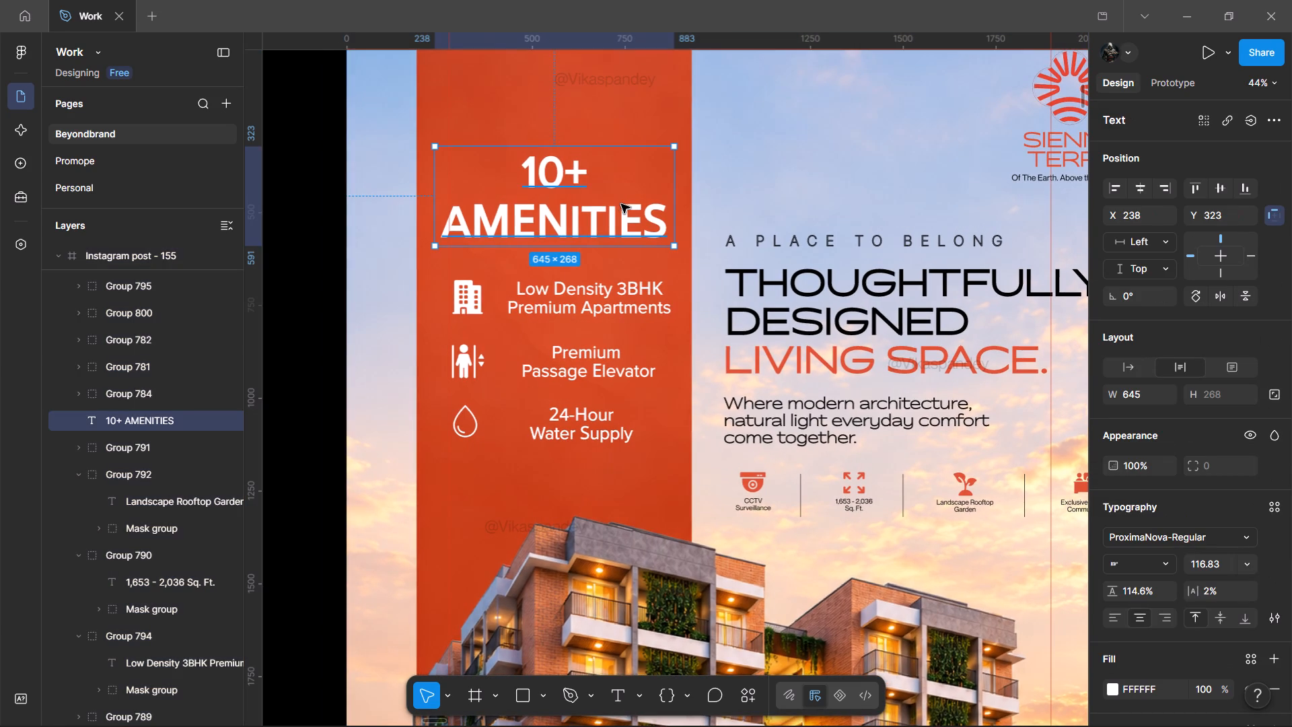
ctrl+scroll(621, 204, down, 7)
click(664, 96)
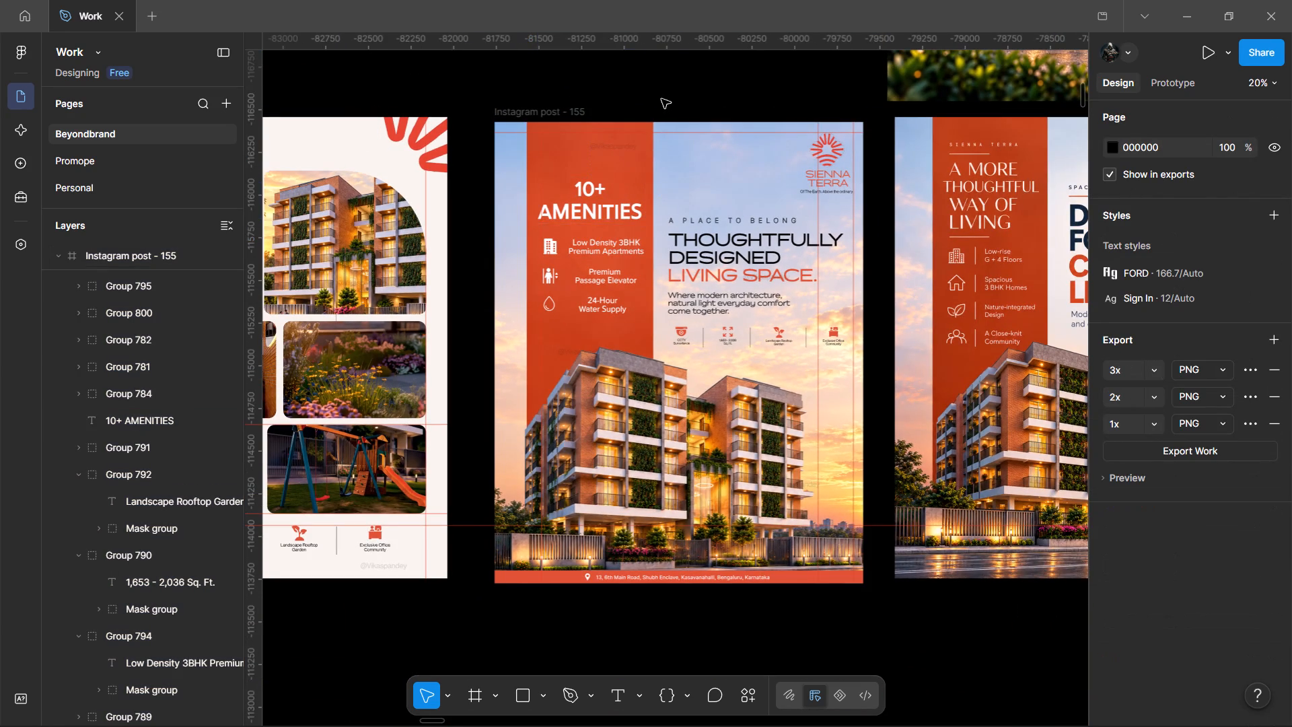
Export the Instagram post - 155 frame as a 1x PNG to Downloads, replacing the existing Instagram post - 155.png.
click(537, 112)
scroll(1138, 394, down, 5)
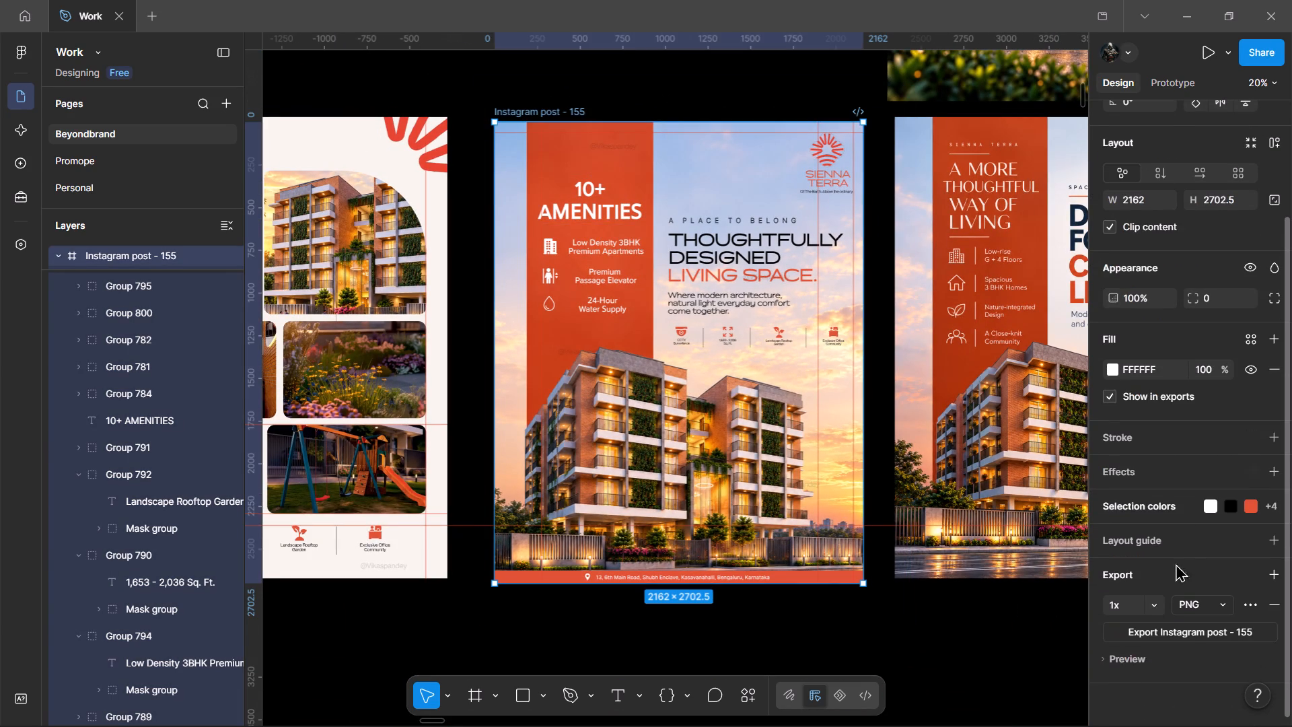
click(1183, 627)
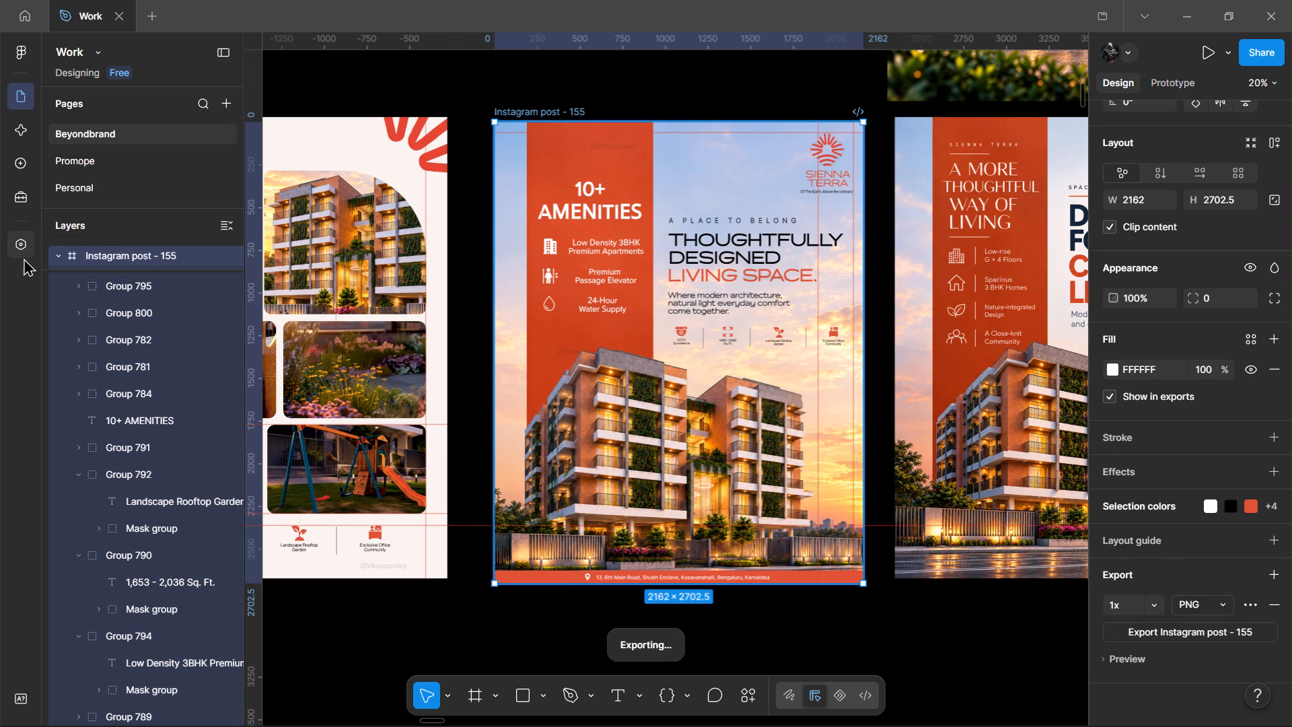
click(82, 283)
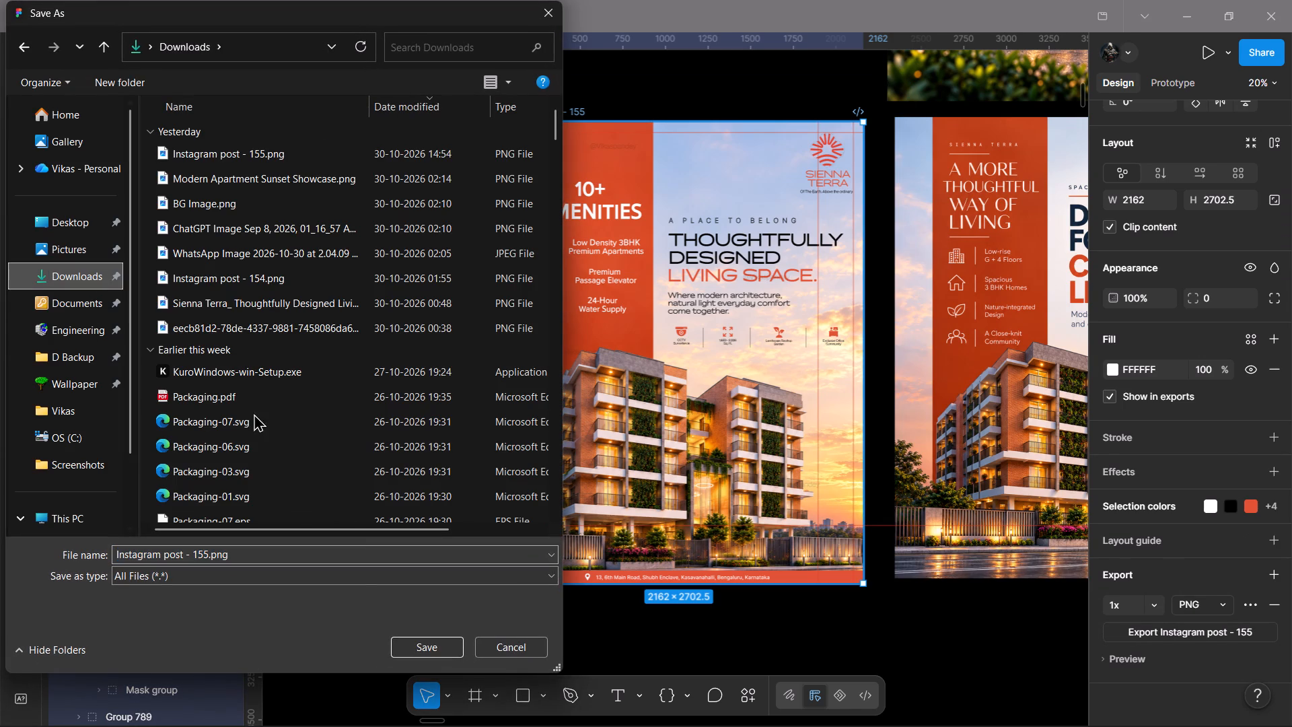
click(418, 646)
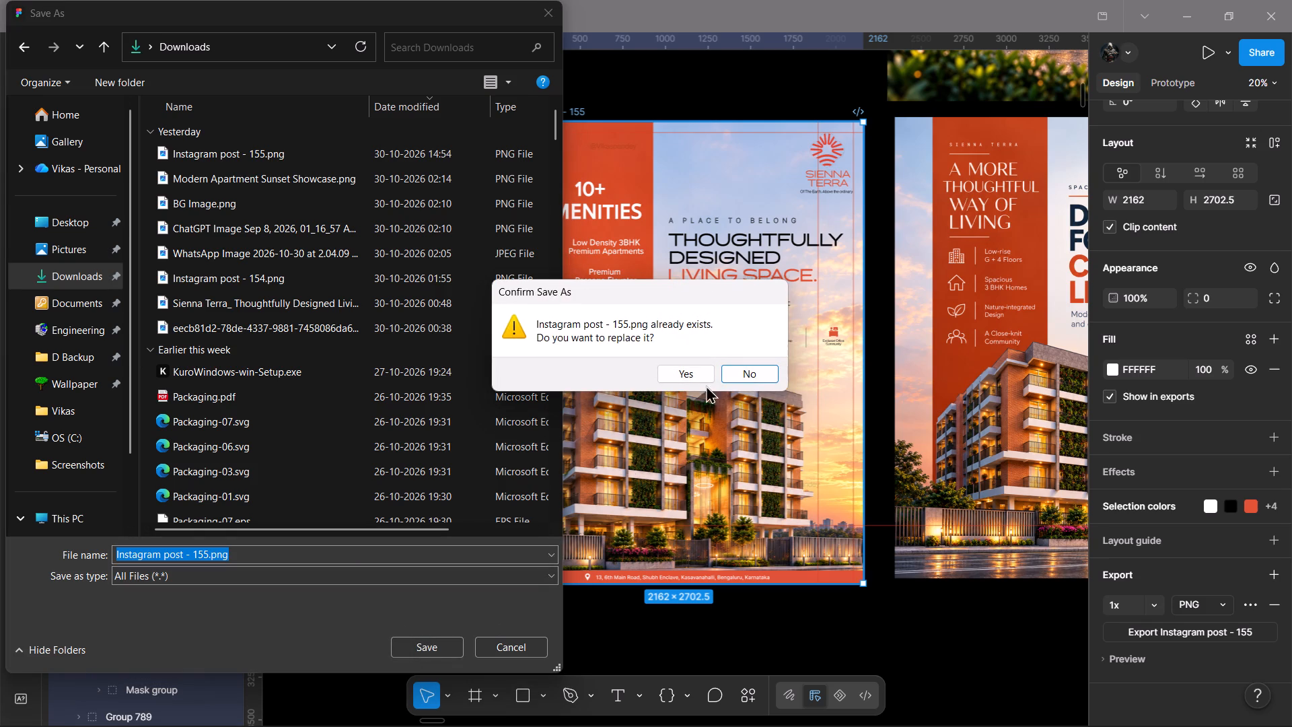
click(694, 376)
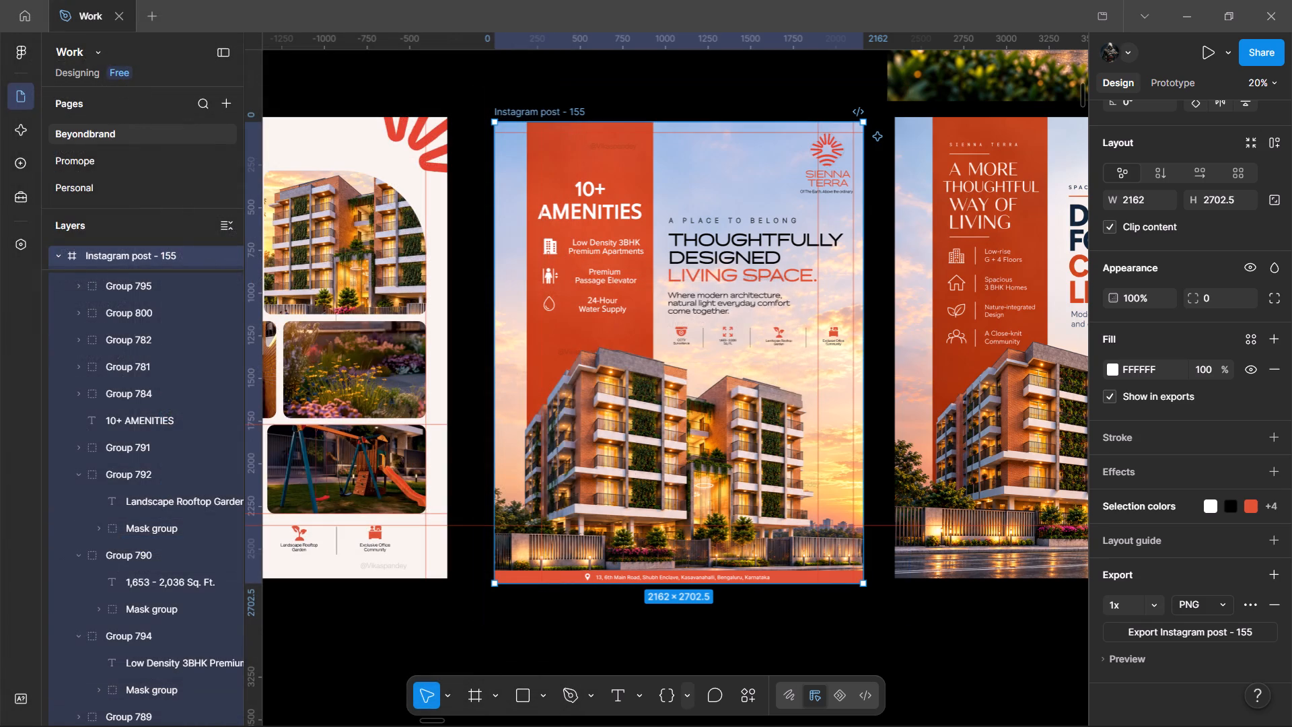
Switch to the Brave browser window.
click(607, 715)
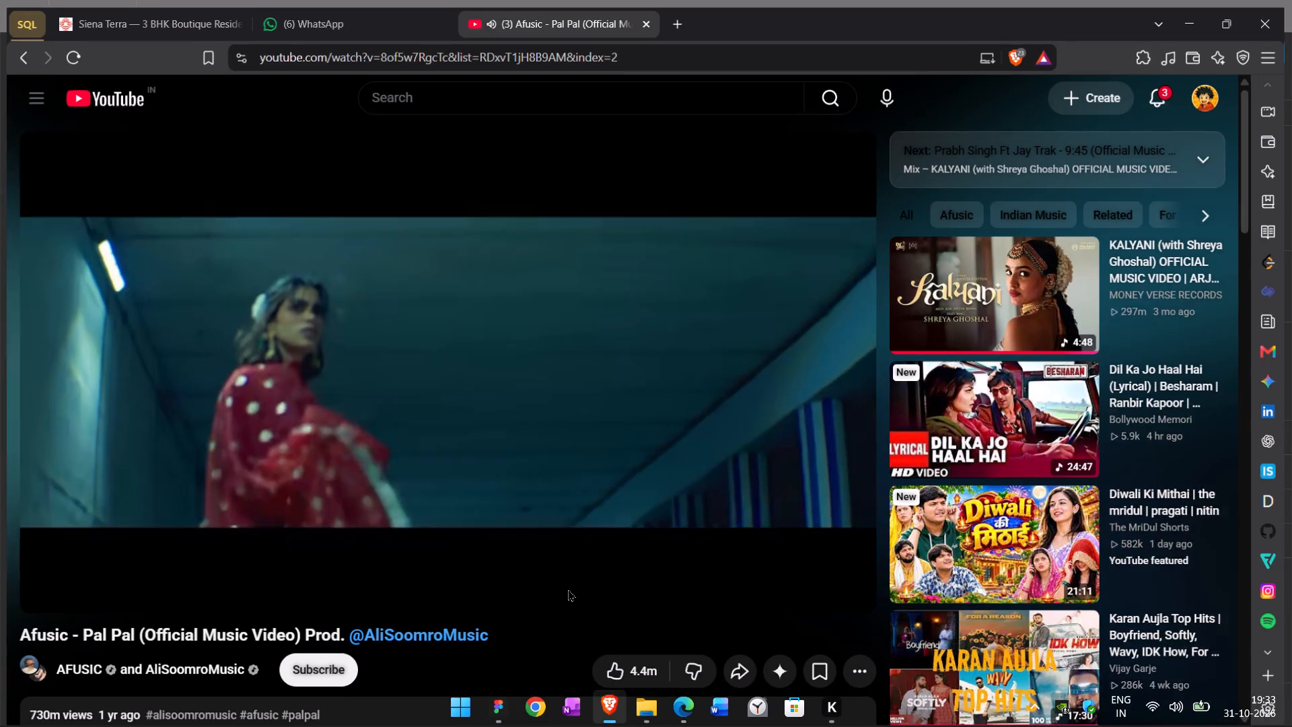